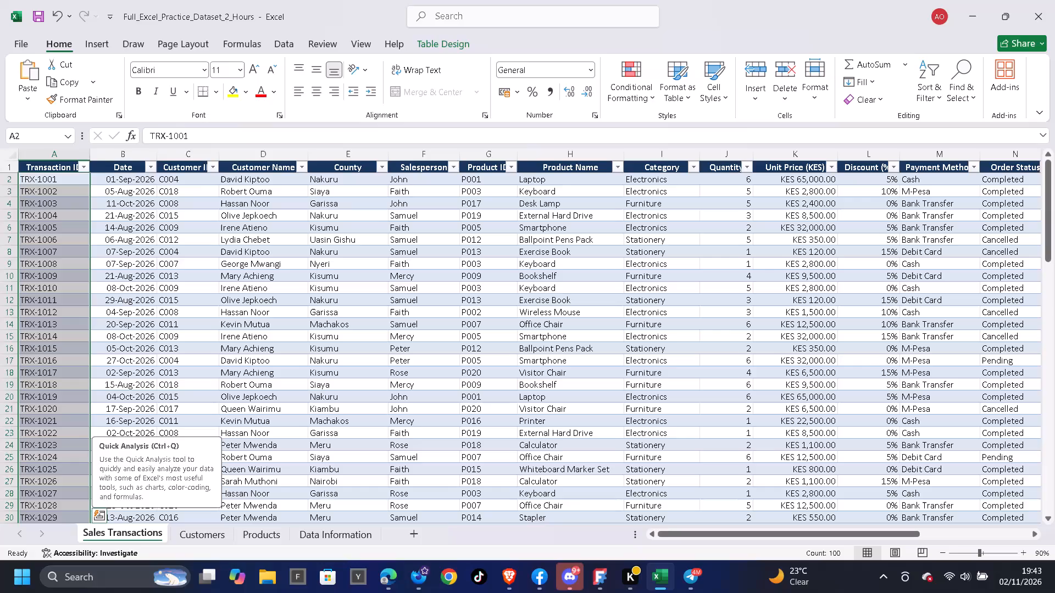
Retype the first three Sales Transactions column headers in capitals as TRANSACTION ID, DATE and CUSTOMER ID.
double_click(84, 150)
double_click(82, 153)
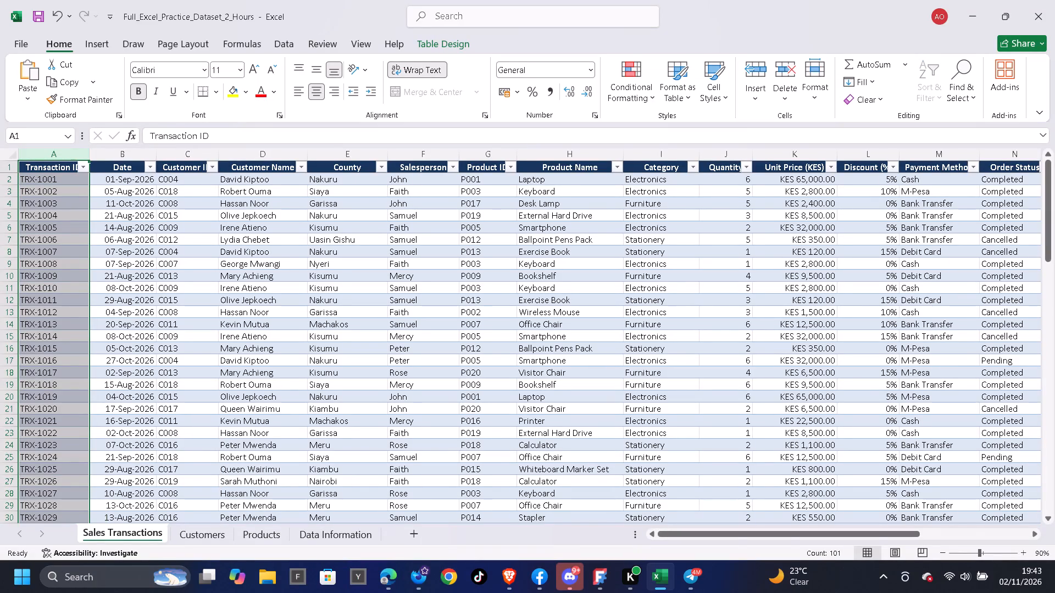
left_click(54, 164)
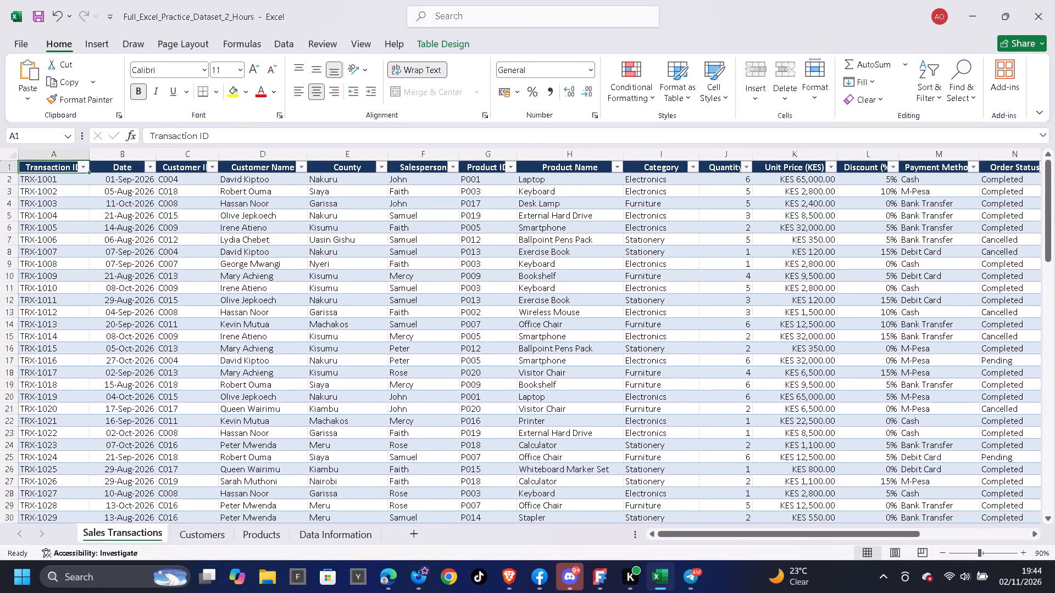
key("BackSpace")
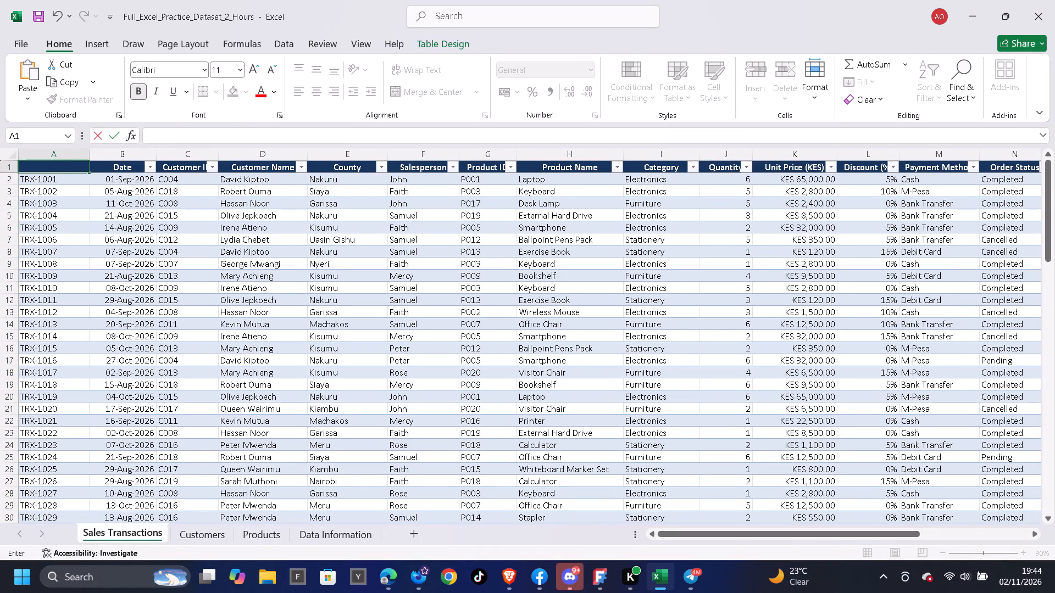
type("TR")
type("ANSACTION ID")
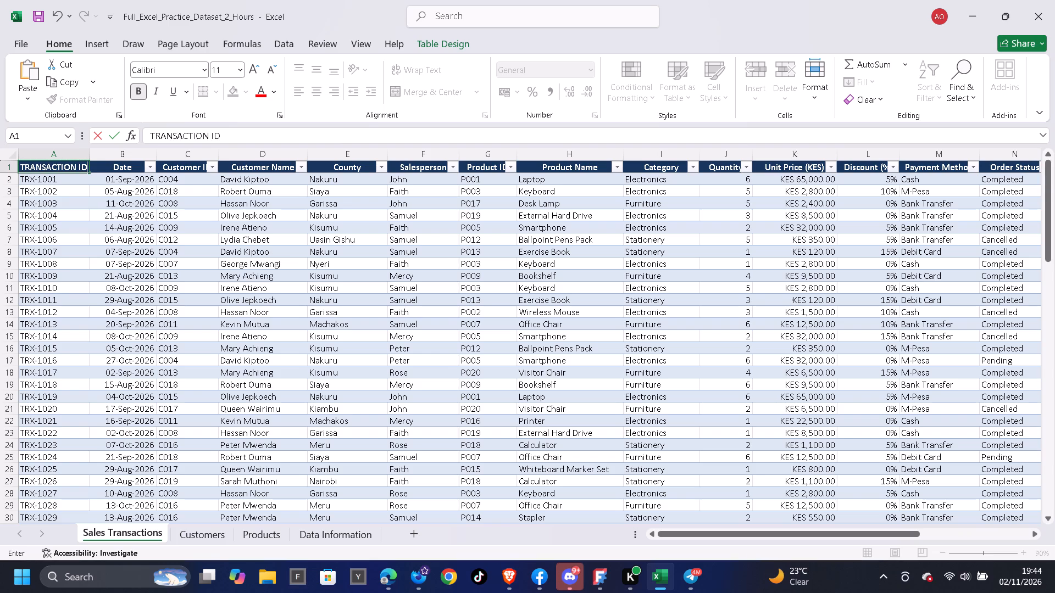
key("Right")
type("DATE")
key("Right")
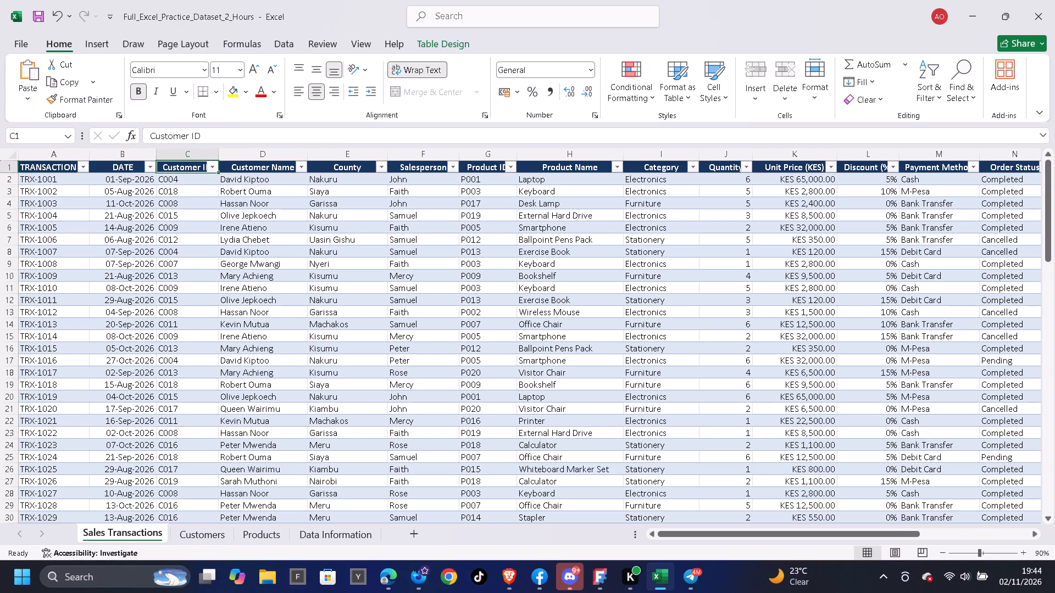
type("CUSTOMER ID")
key("Right")
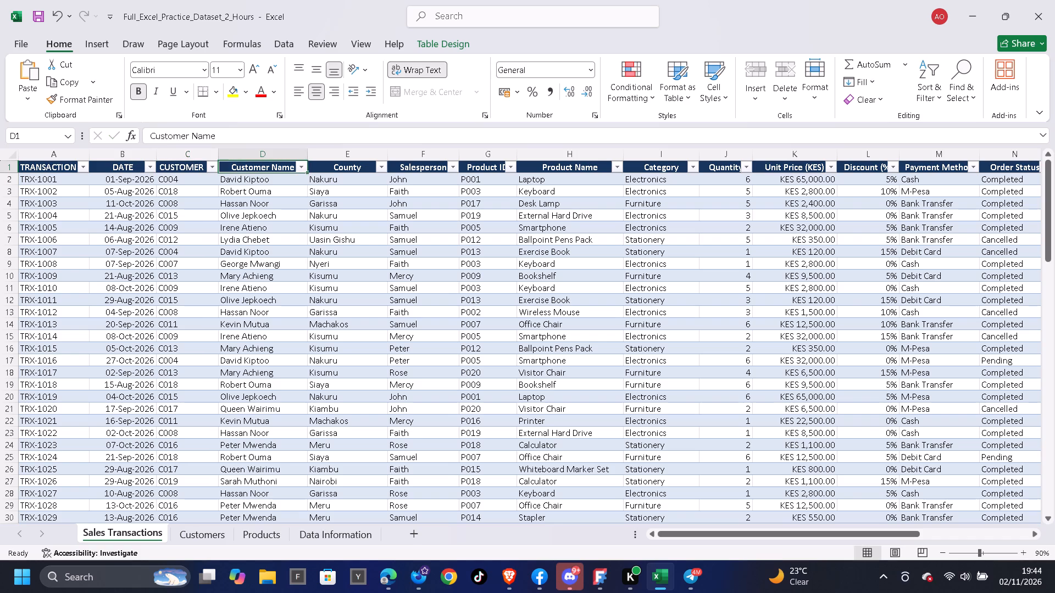
Replace the headers in D1 to F1 with CUSTOMER NAME, COUNTY and SALESPERSON in capitals.
type("CUT")
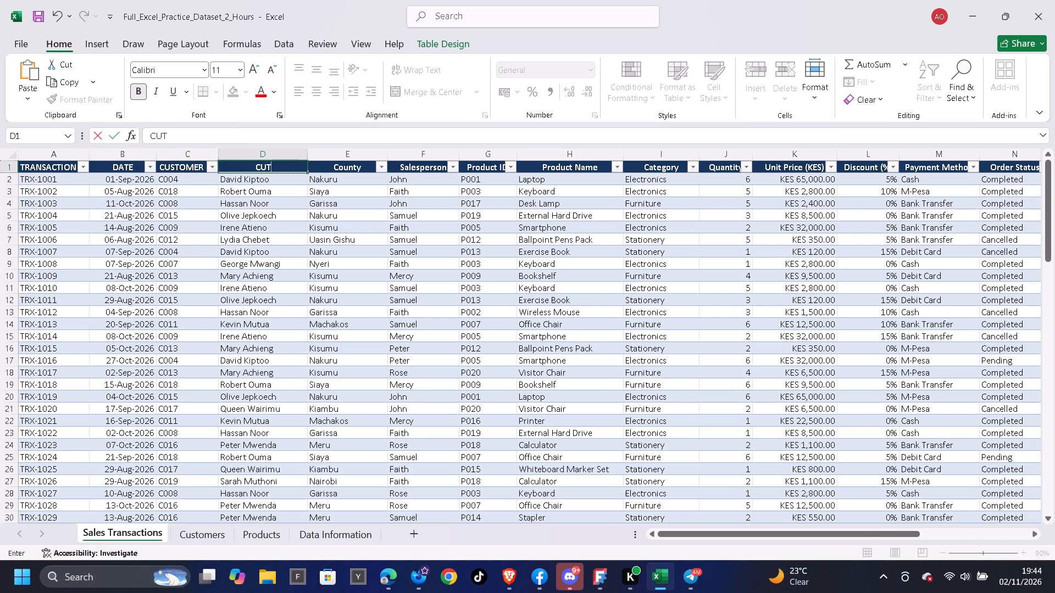
key("BackSpace")
type("STOMER NAME")
key("Right")
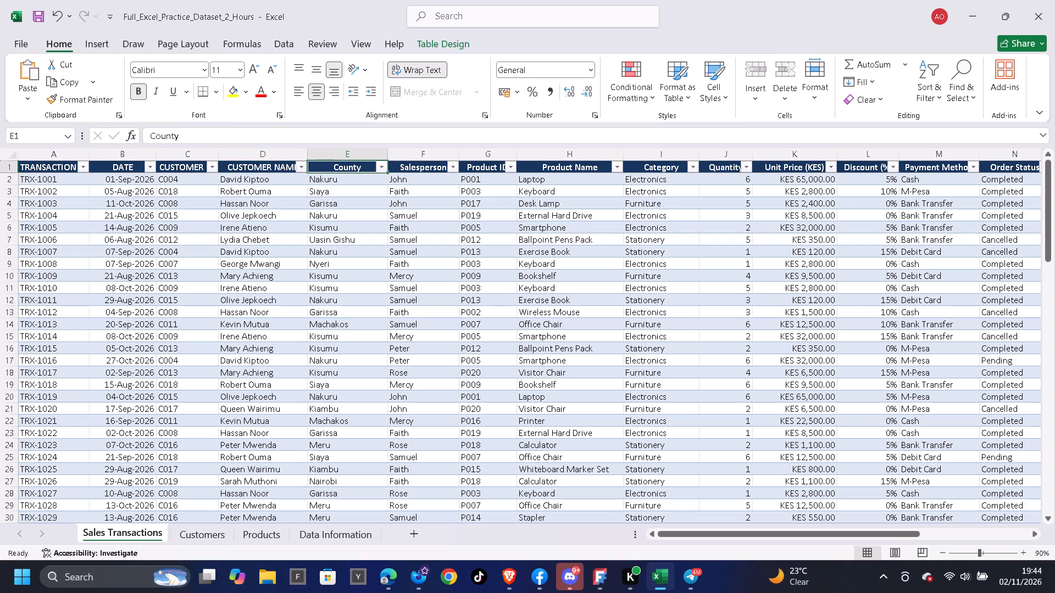
type("COUNT")
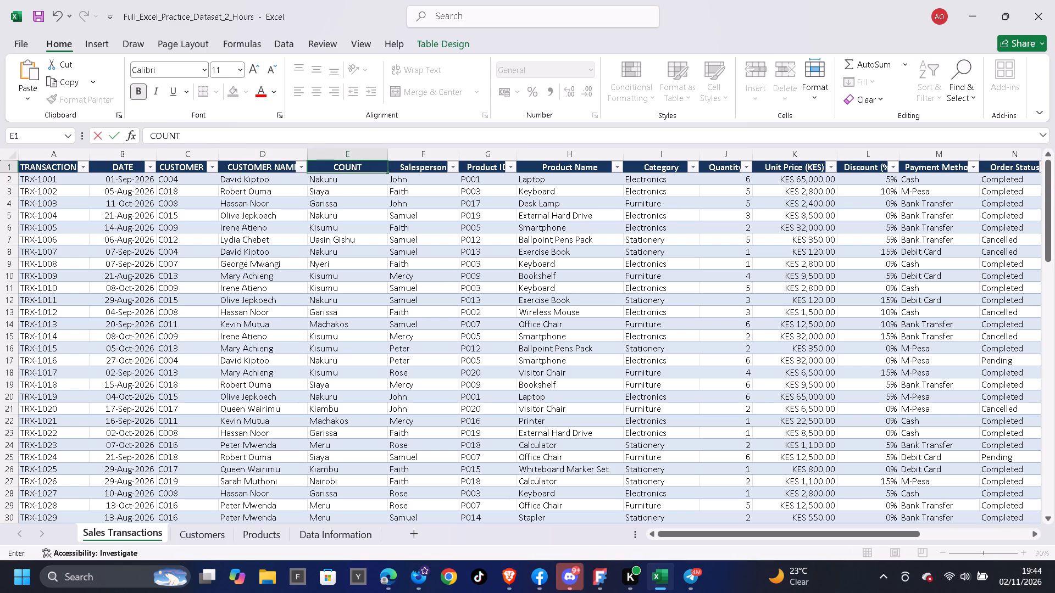
key("y")
key("Right")
type("SALES")
type("PERSON")
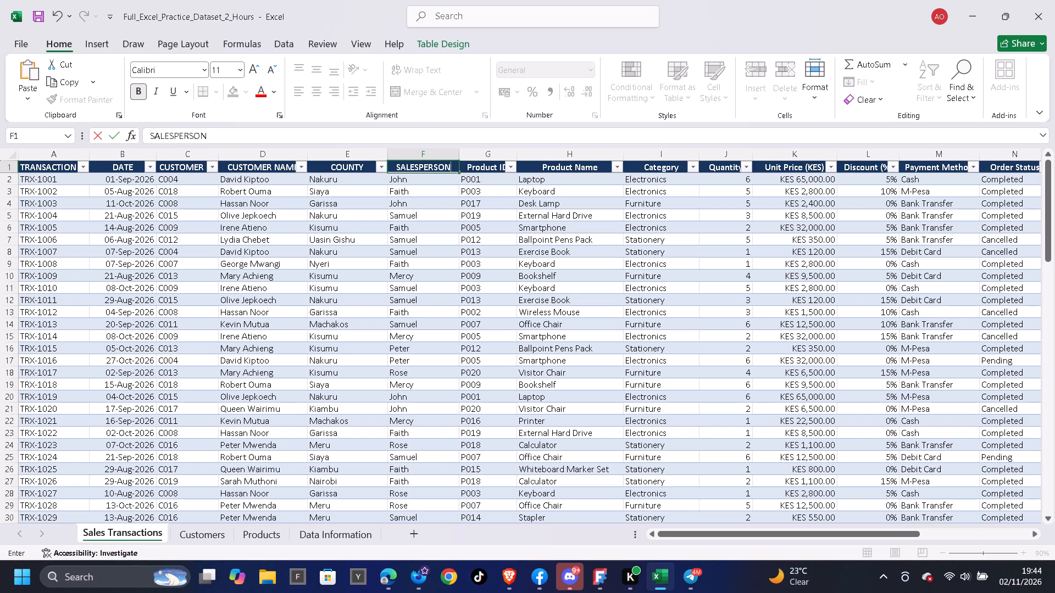
key("Right")
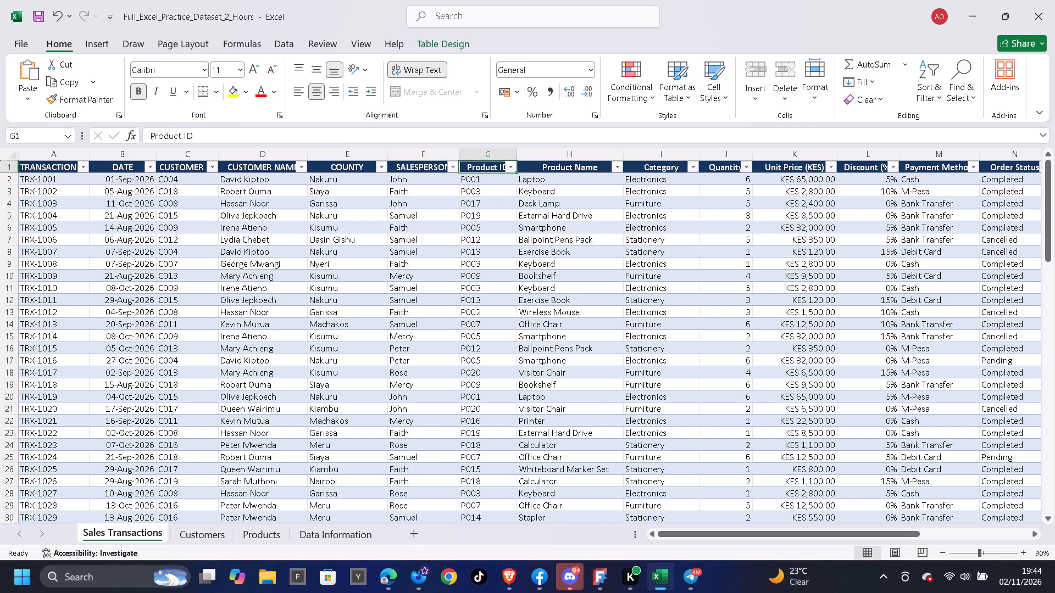
Replace the headers in G1 to J1 with PRODUCT ID, PRODUCT NAME, CATEGORY and QUANTITY in capitals.
type("PRODUCT ID")
key("Right")
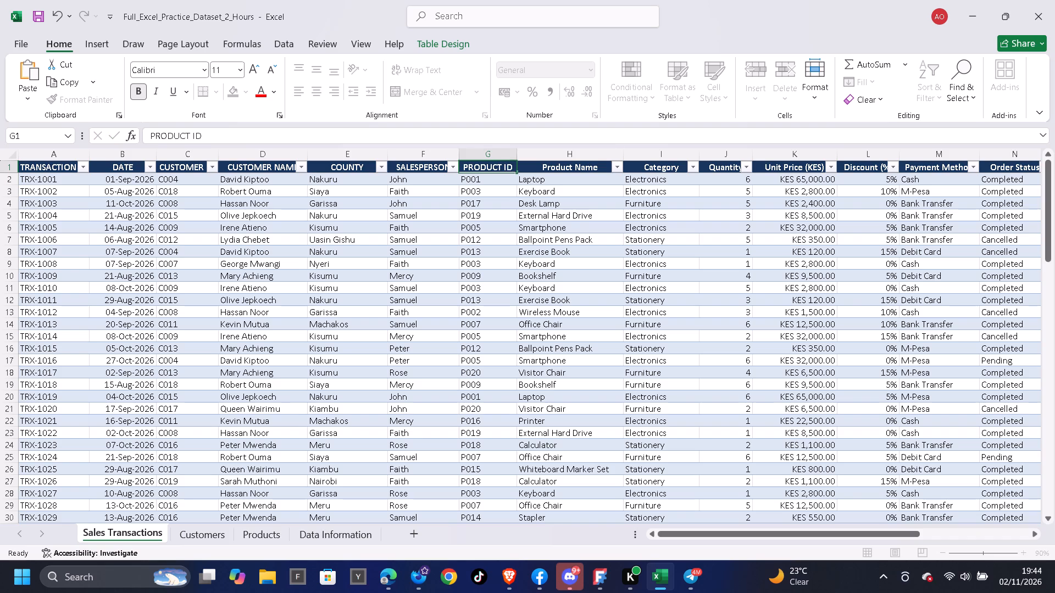
type("PRODUCT NAME")
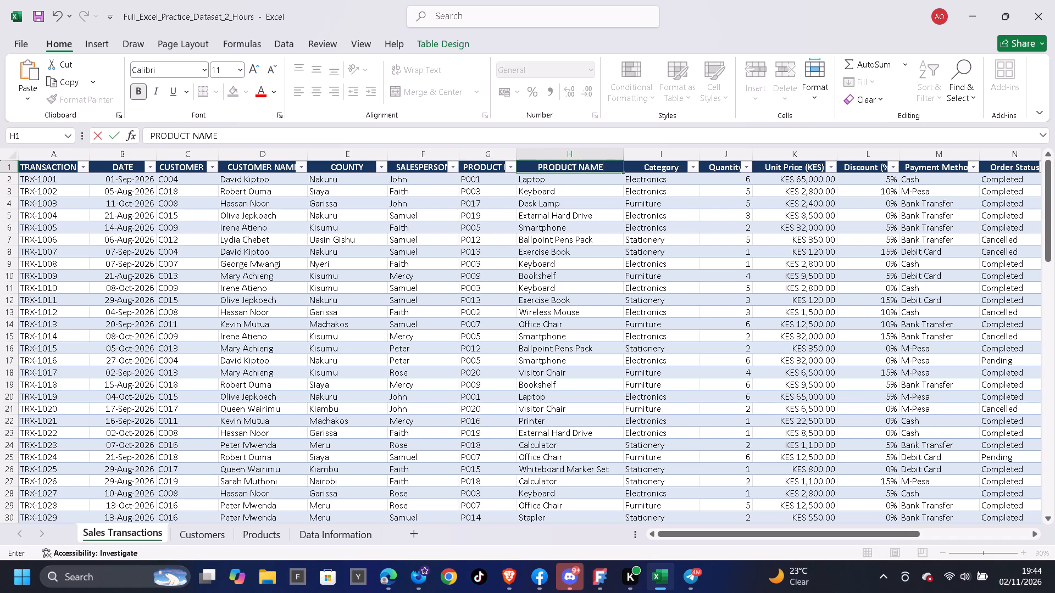
key("Right")
type("CATEGORY")
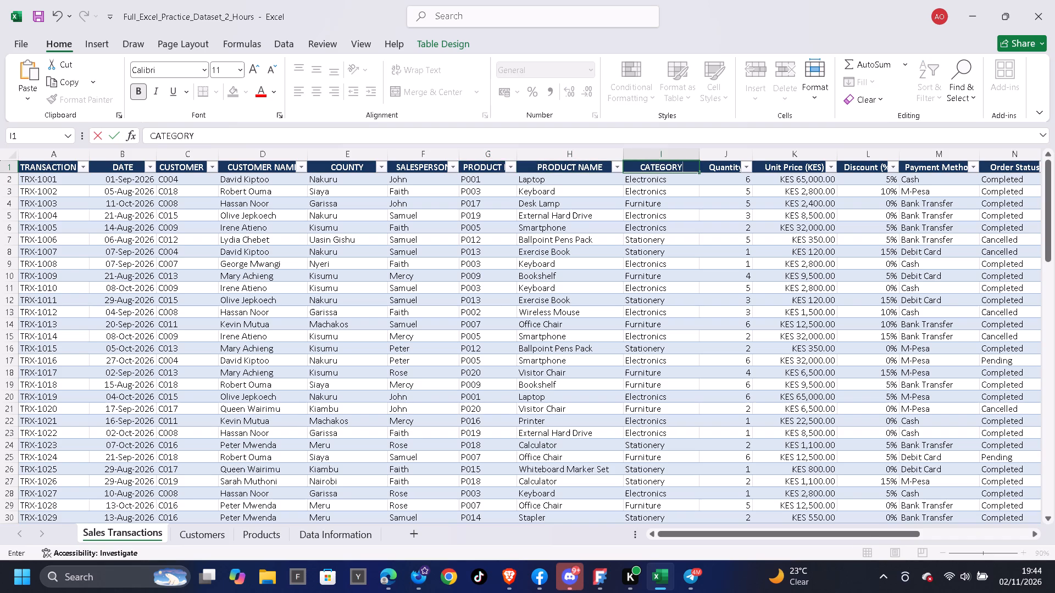
key("Right")
type("QU")
key("a")
type("NTITY")
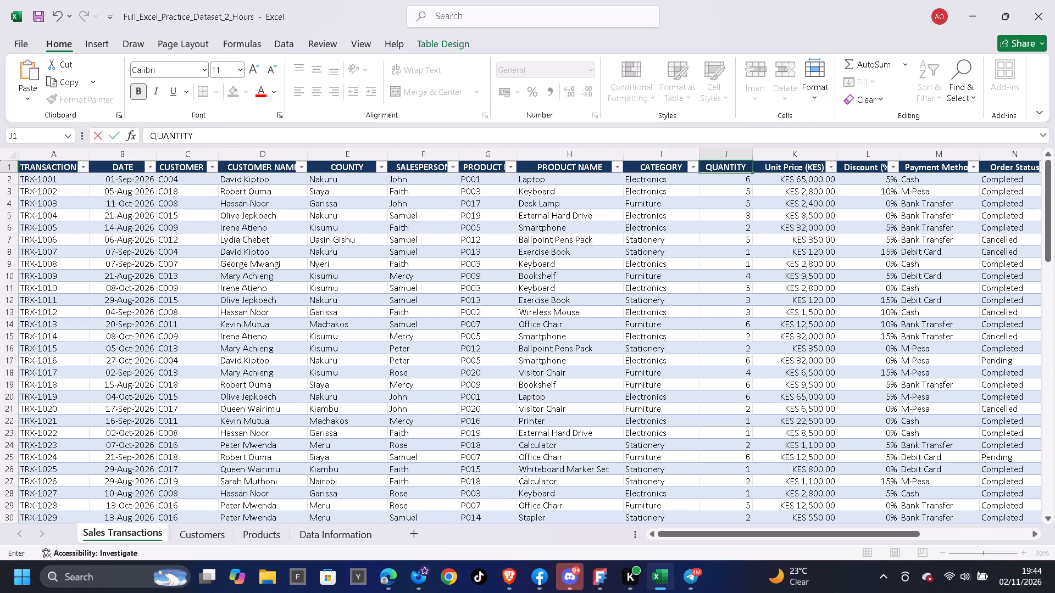
key("Right")
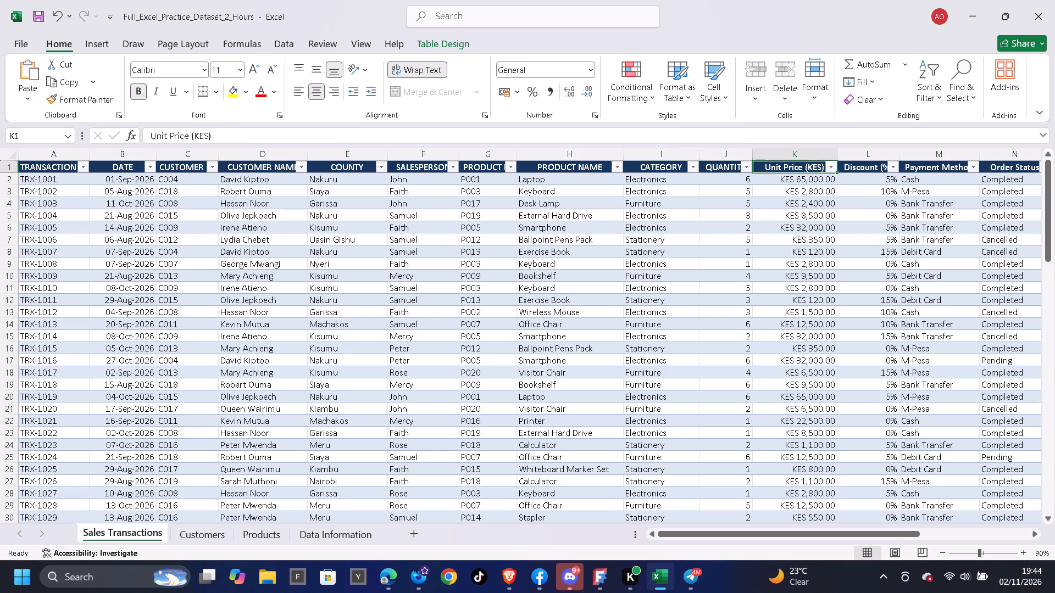
Change the unit price column header in K1 to UNIT PRICE(KES).
type("UNIT PRICE")
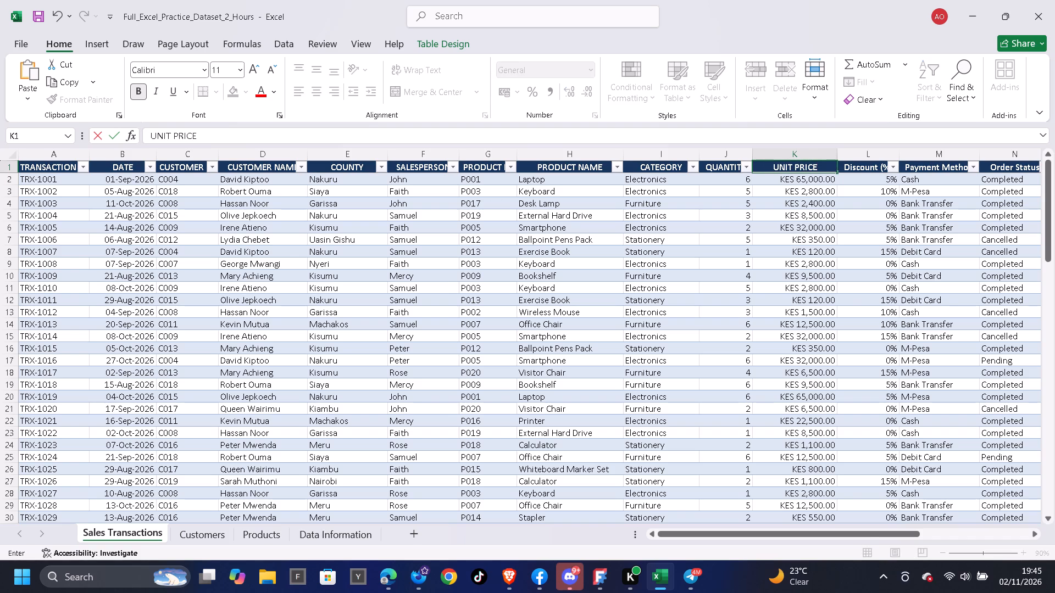
key("shift+parenleft")
type("KES")
key("shift+parenright")
key("Right")
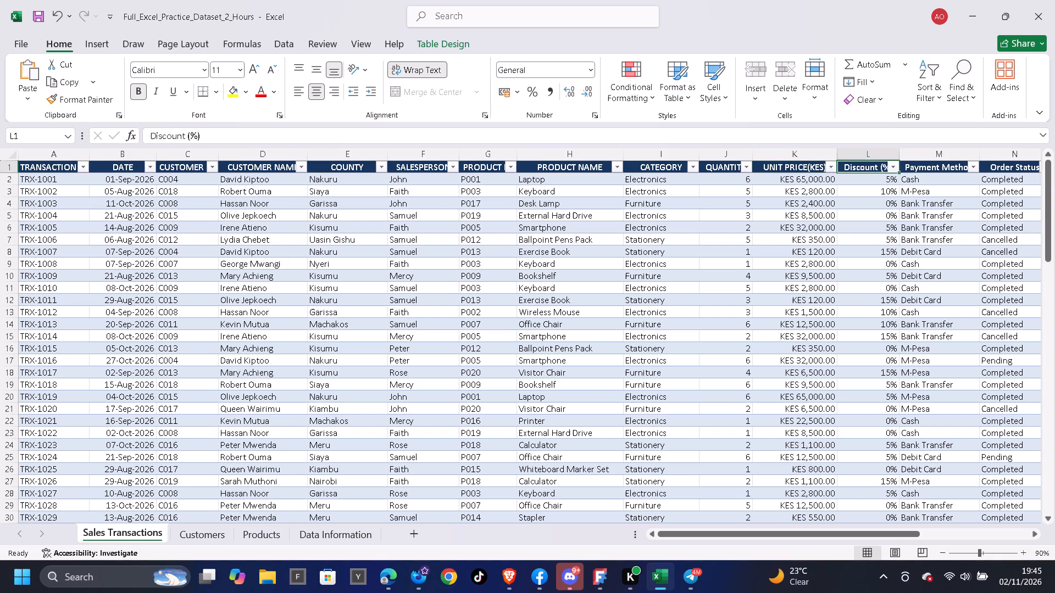
Edit the discount header in L1 to read DISCOUNT (%), keeping the existing bracketed percent sign.
left_click(185, 138)
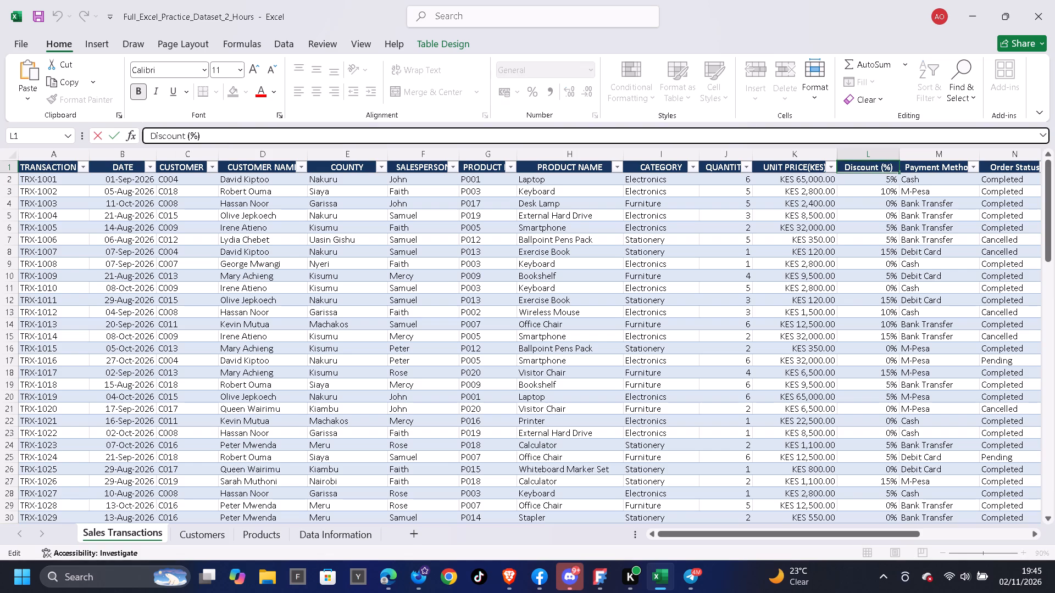
key("BackSpace")
key("BackSpace")
key("BackSpace")
key("BackSpace")
key("BackSpace")
key("BackSpace")
key("BackSpace")
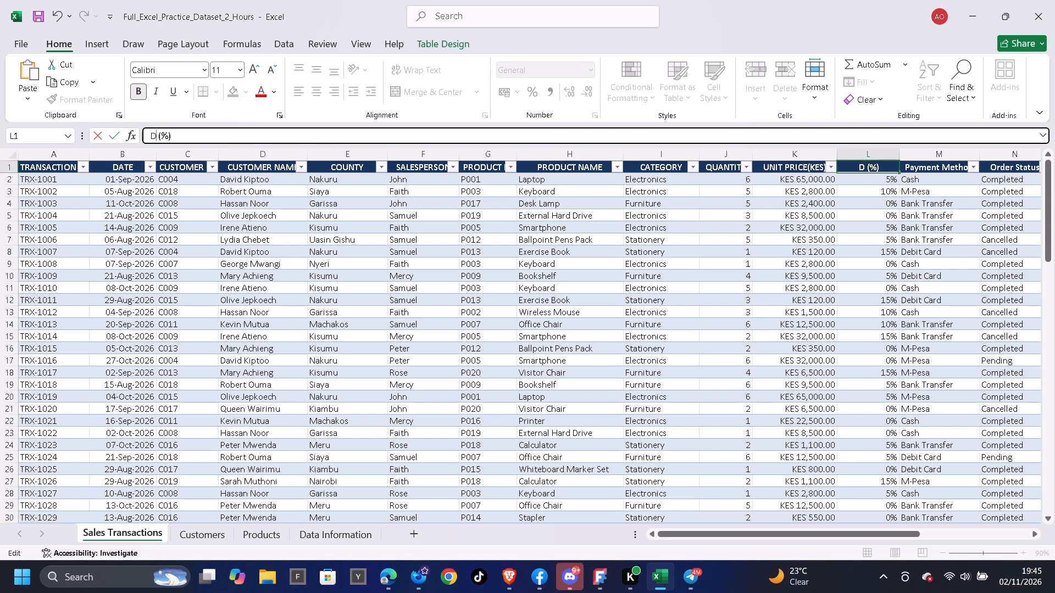
key("BackSpace")
type("DISCOUND")
key("BackSpace")
key("t")
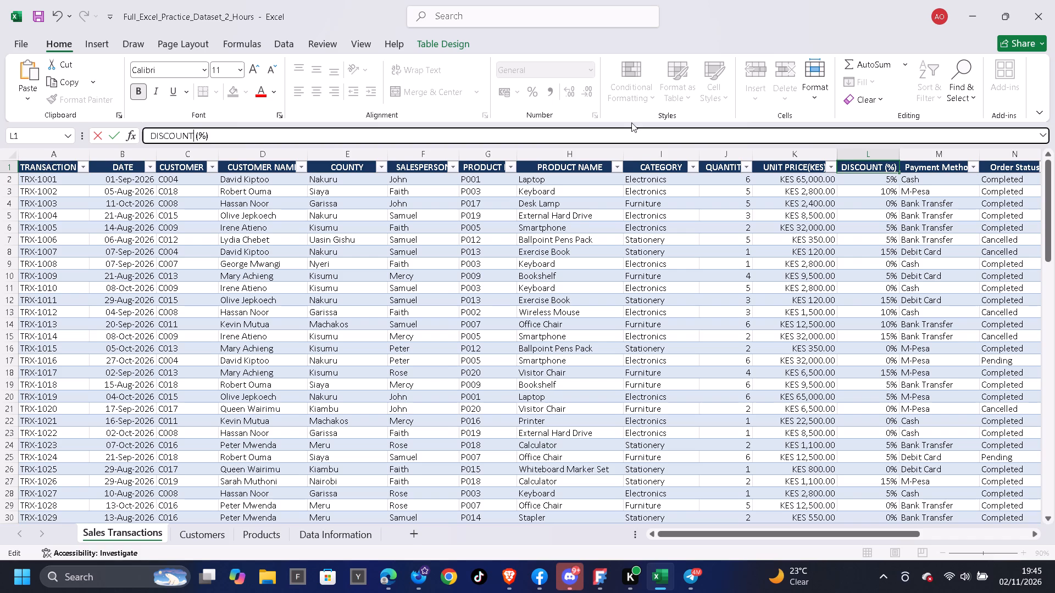
Clear the payment method header in M1 and re-enter it in capitals as PAYMENT METHOD.
left_click(935, 167)
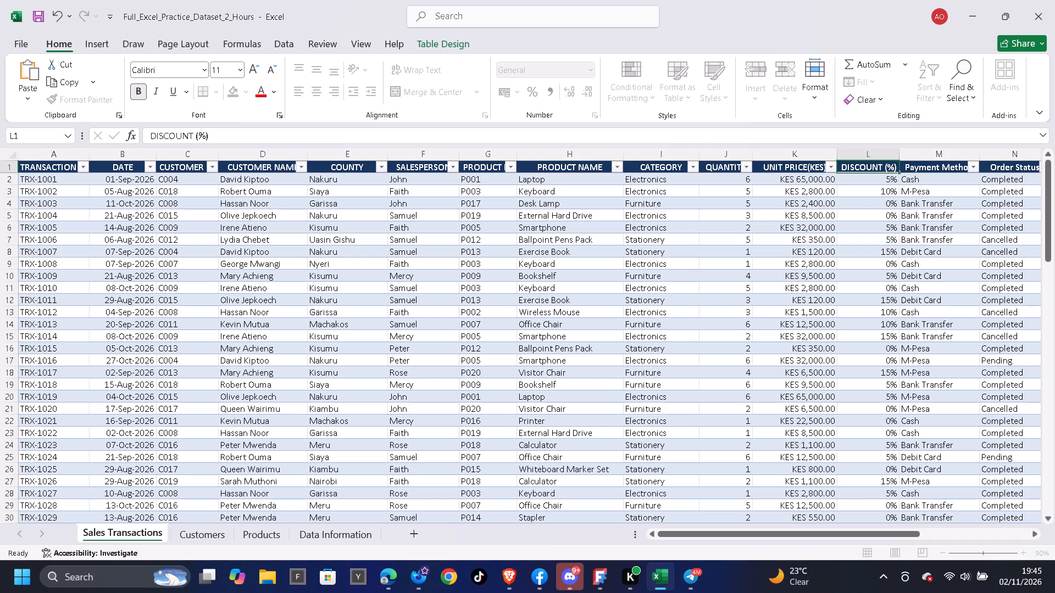
left_click(248, 132)
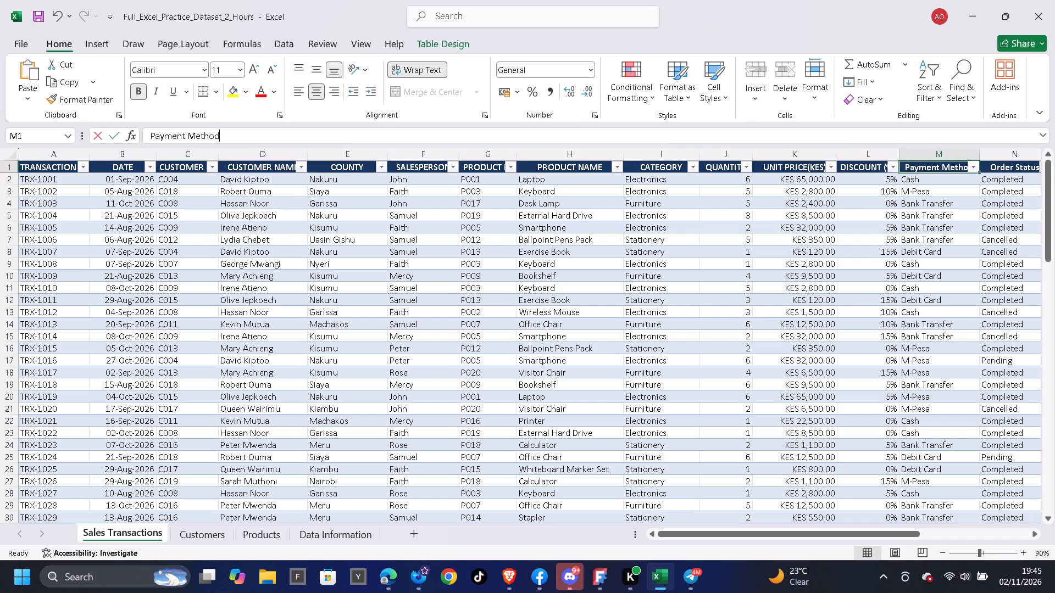
key("BackSpace")
key("BackSpace")
key("BackSpace")
key("BackSpace")
key("BackSpace")
key("BackSpace")
key("BackSpace")
key("BackSpace")
key("BackSpace")
key("BackSpace")
key("BackSpace")
key("BackSpace")
key("BackSpace")
key("BackSpace")
key("BackSpace")
key("BackSpace")
key("BackSpace")
key("BackSpace")
key("BackSpace")
key("BackSpace")
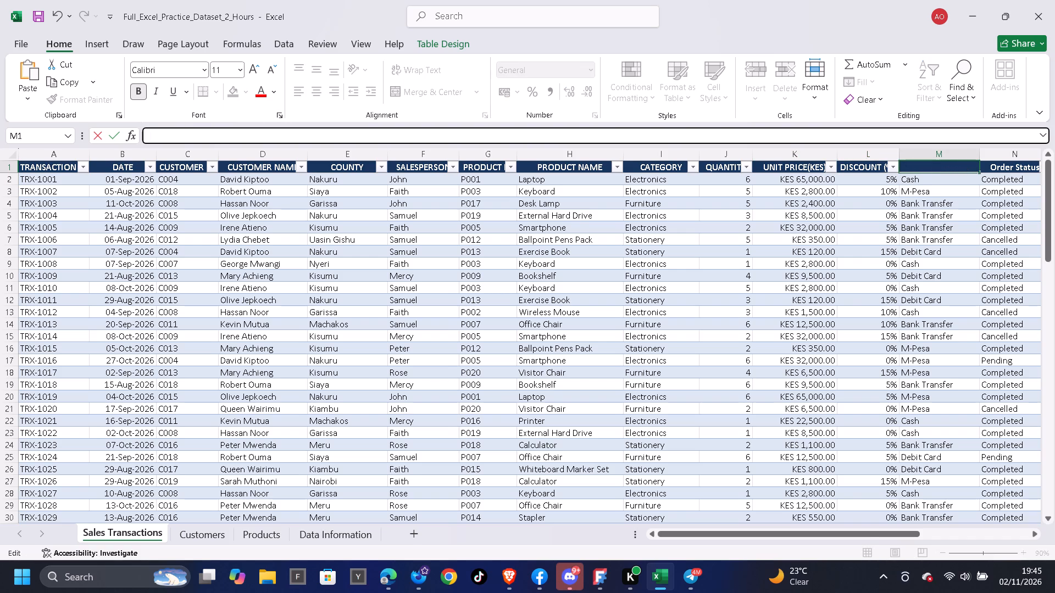
type("PAYMENT")
key("space")
key("space")
type("METHOD")
key("Right")
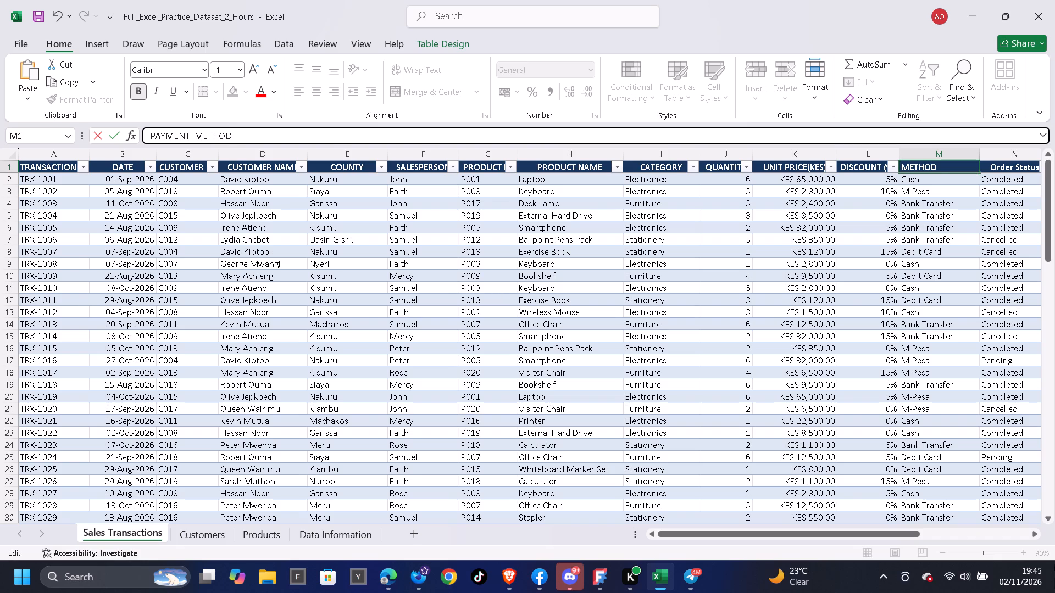
triple_click(1037, 536)
double_click(1035, 534)
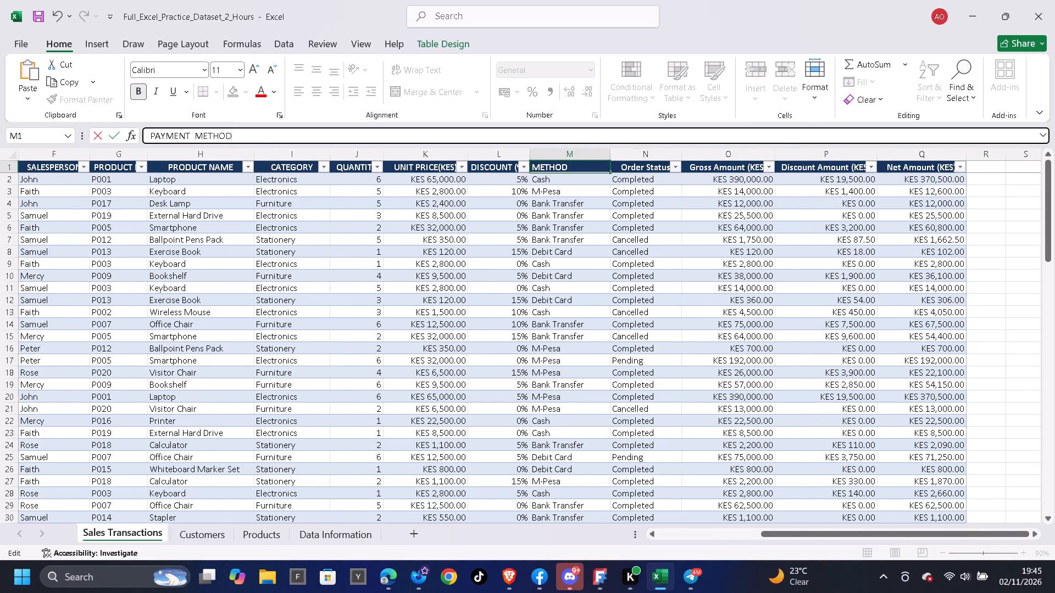
left_click(497, 170)
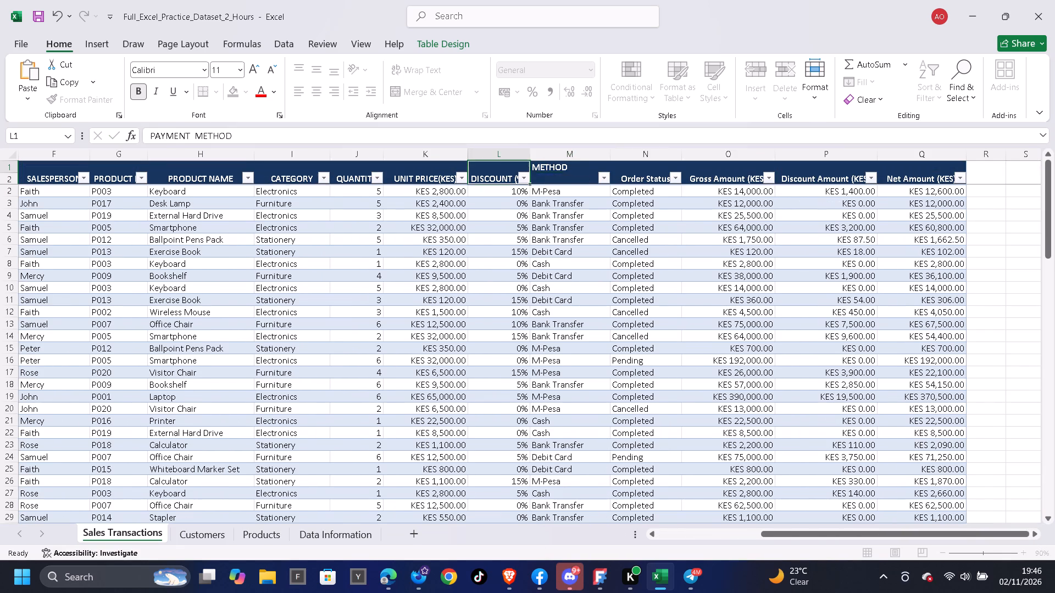
left_click(556, 171)
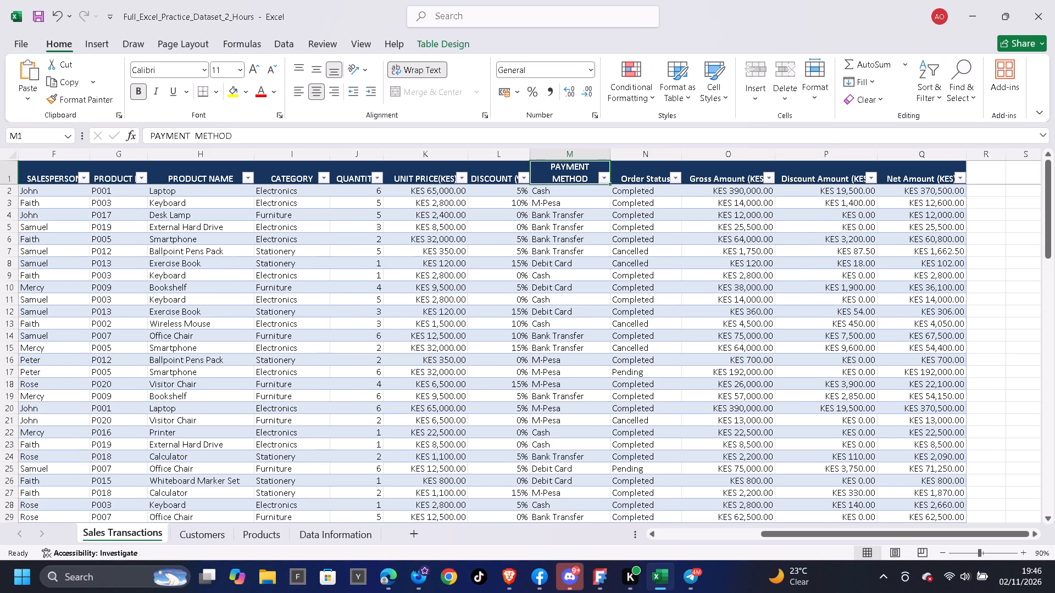
Replace the order status header in N1 with ORDER STATUS in capitals.
key("Right")
type("ORDER STATUS")
key("Right")
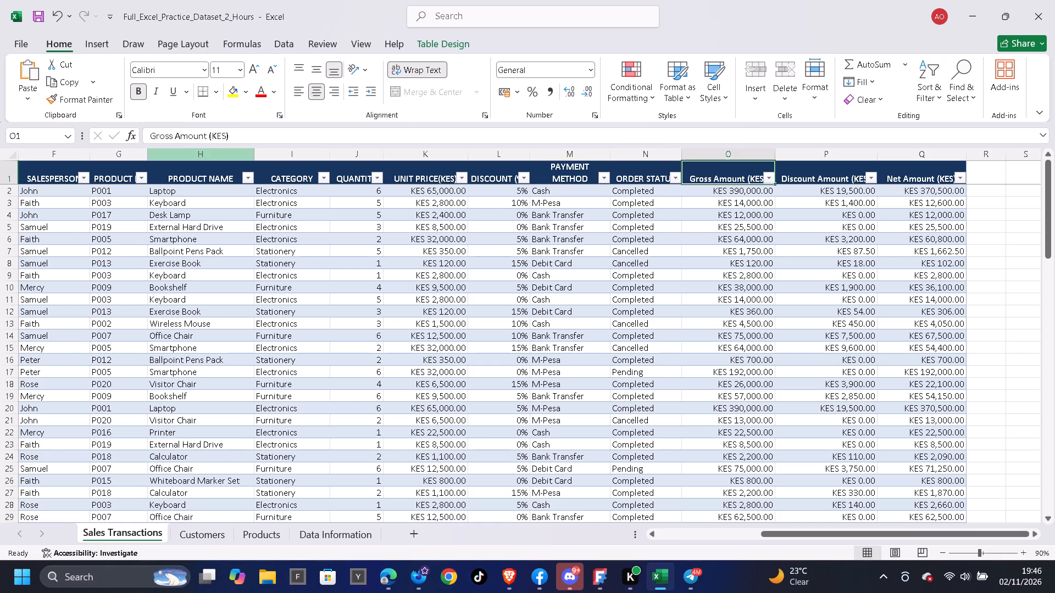
Rewrite the gross amount header in O1 as GROSS AMOUNT in capitals, keeping the existing (KES) suffix.
left_click(207, 135)
key("BackSpace")
key("BackSpace")
key("BackSpace")
key("BackSpace")
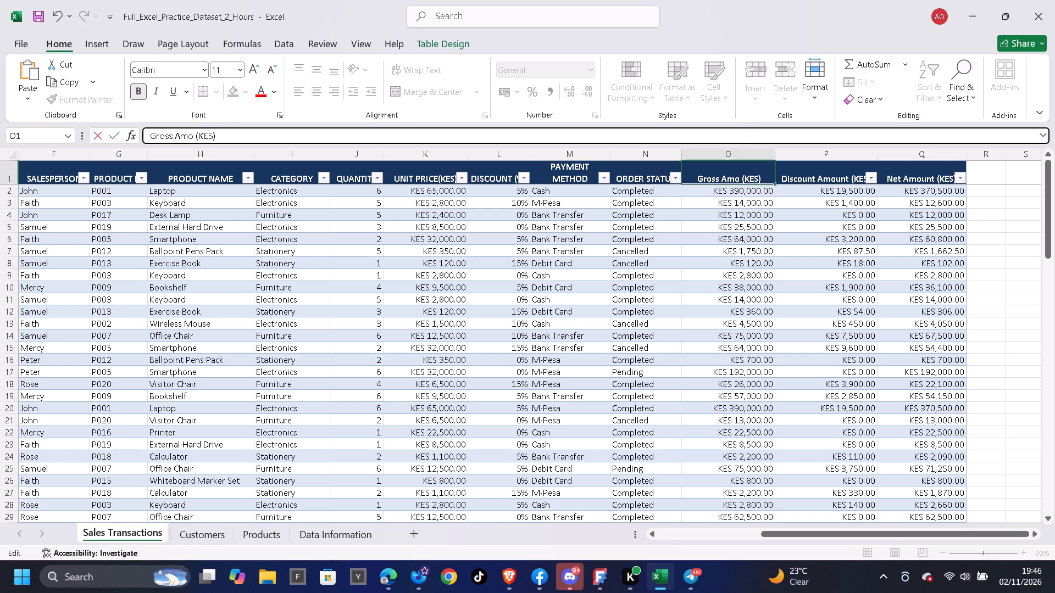
key("BackSpace")
key("BackSpace")
key("BackSpace")
key("BackSpace")
key("BackSpace")
key("BackSpace")
key("BackSpace")
key("BackSpace")
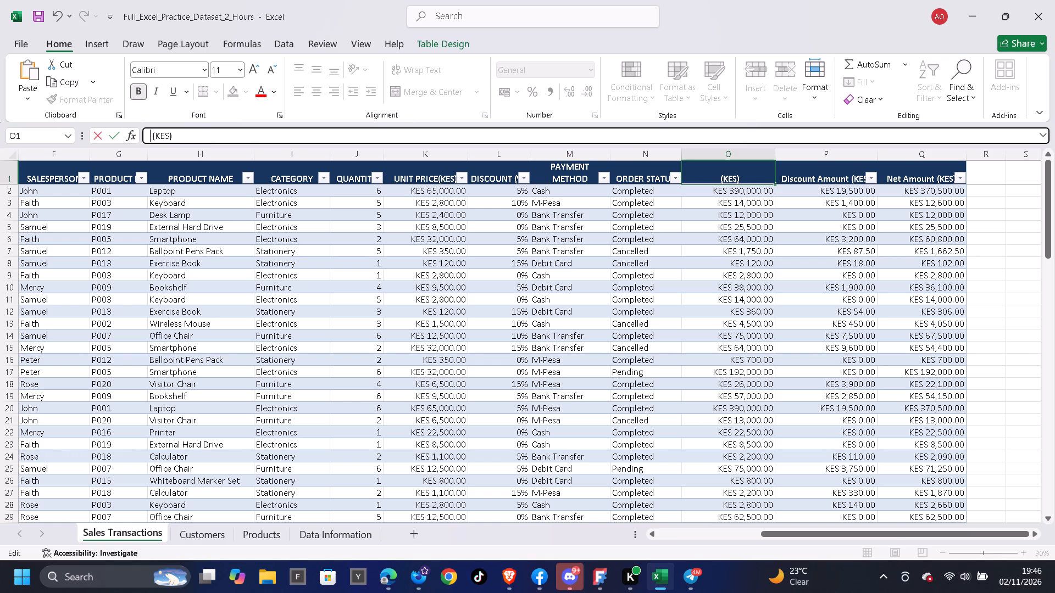
key("BackSpace")
type("GROSS")
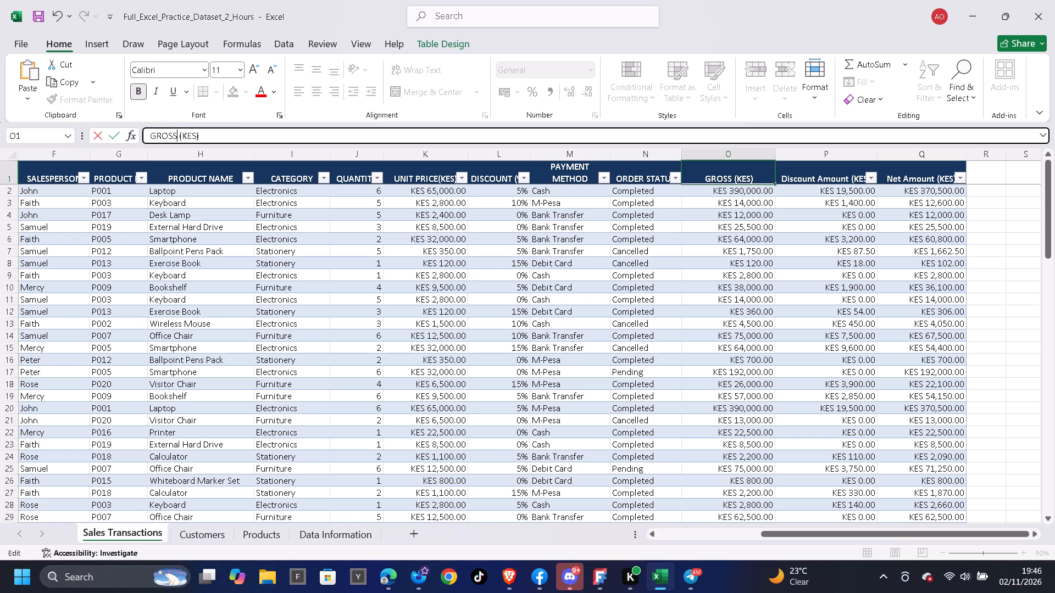
key("space")
type("AMOUNT")
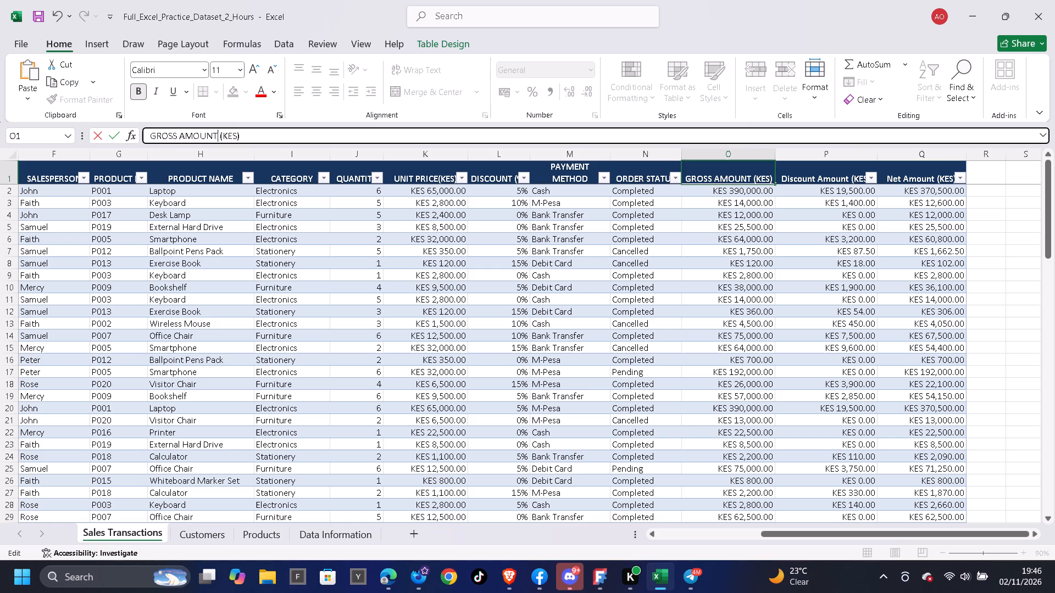
key("space")
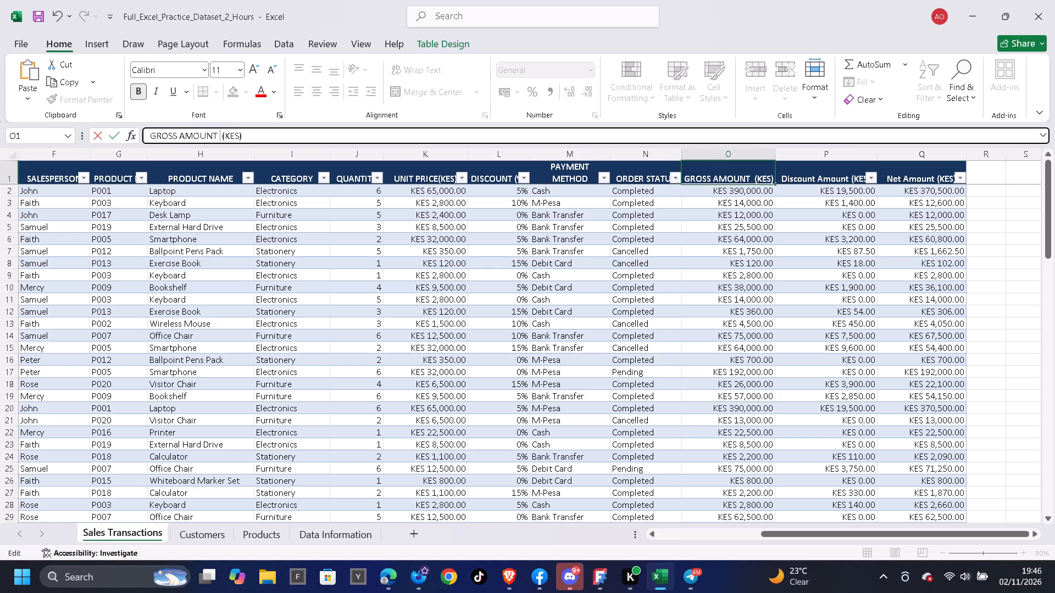
key("Right")
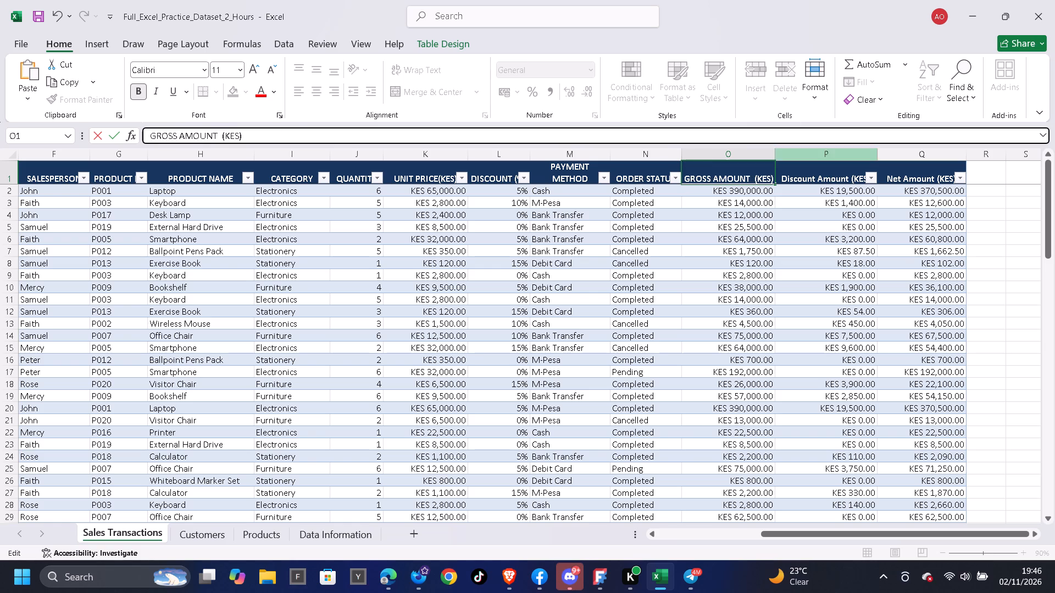
Change the discount amount header in P1 to DISCOUNT AMOUNT (KES), retaining its bracketed currency.
left_click(832, 173)
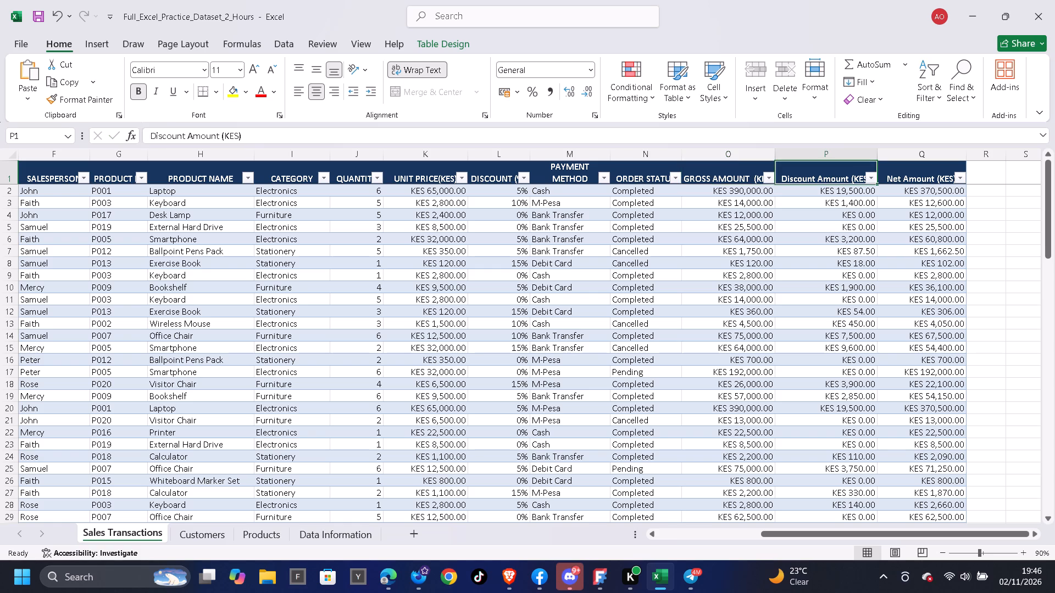
left_click(216, 137)
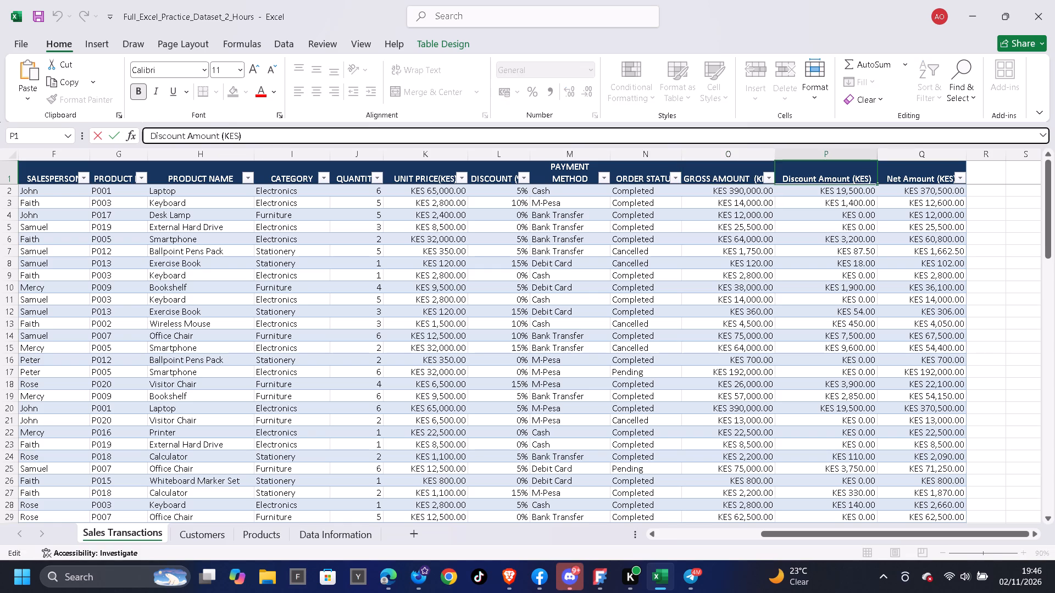
left_click(218, 137)
key("BackSpace")
key("BackSpace")
key("BackSpace")
key("BackSpace")
key("BackSpace")
key("BackSpace")
key("BackSpace")
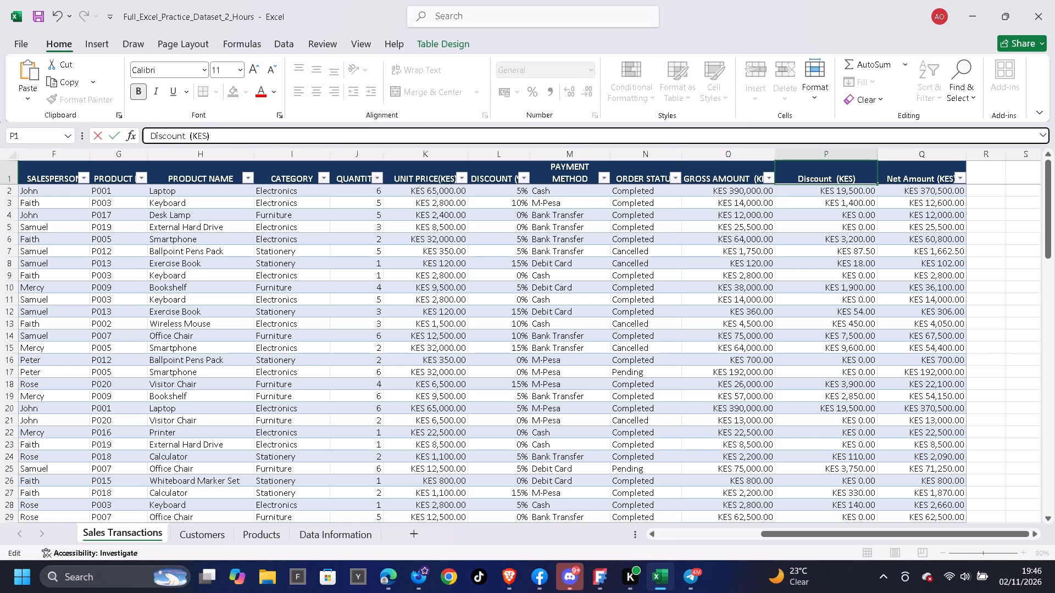
key("BackSpace")
key("BackSpace")
key("BackSpace")
key("BackSpace")
key("BackSpace")
key("BackSpace")
key("BackSpace")
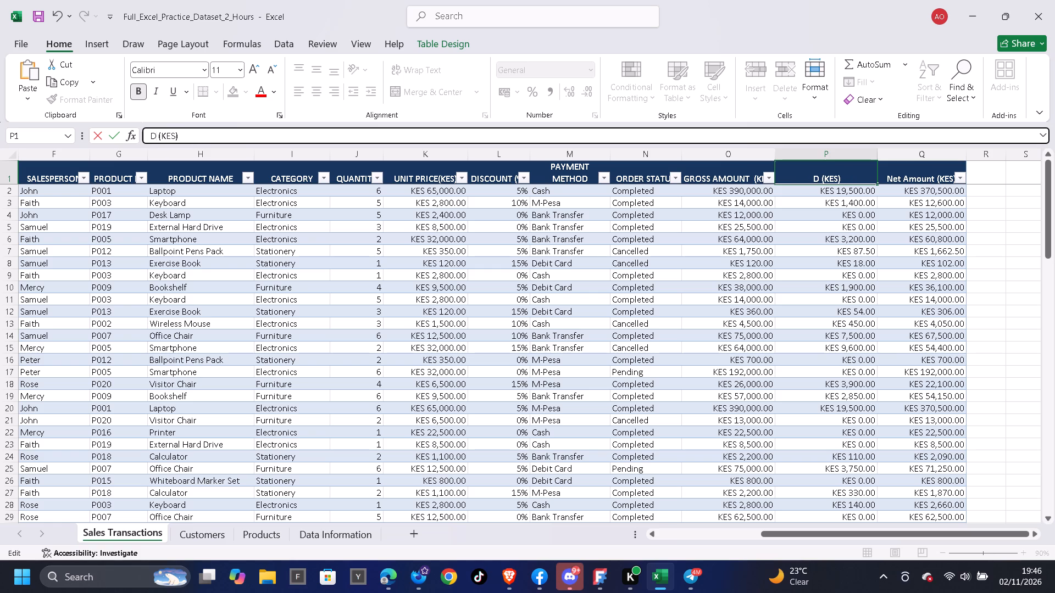
type("ISCOUNT AMOUNT")
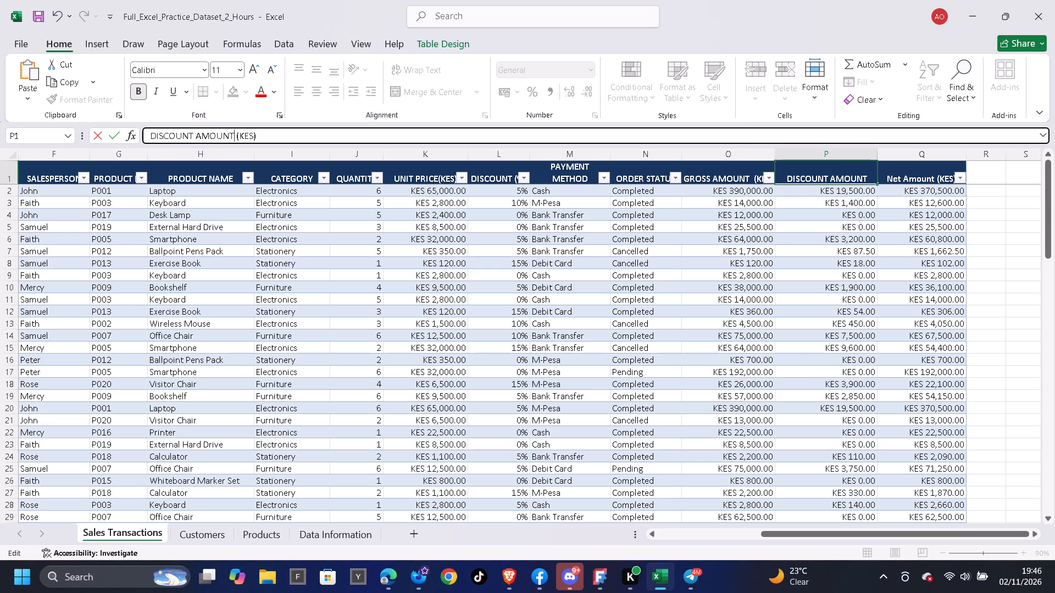
Replace the net amount wording in Q1 with NET AMOUNT in capitals, leaving (KES) in place.
left_click(933, 174)
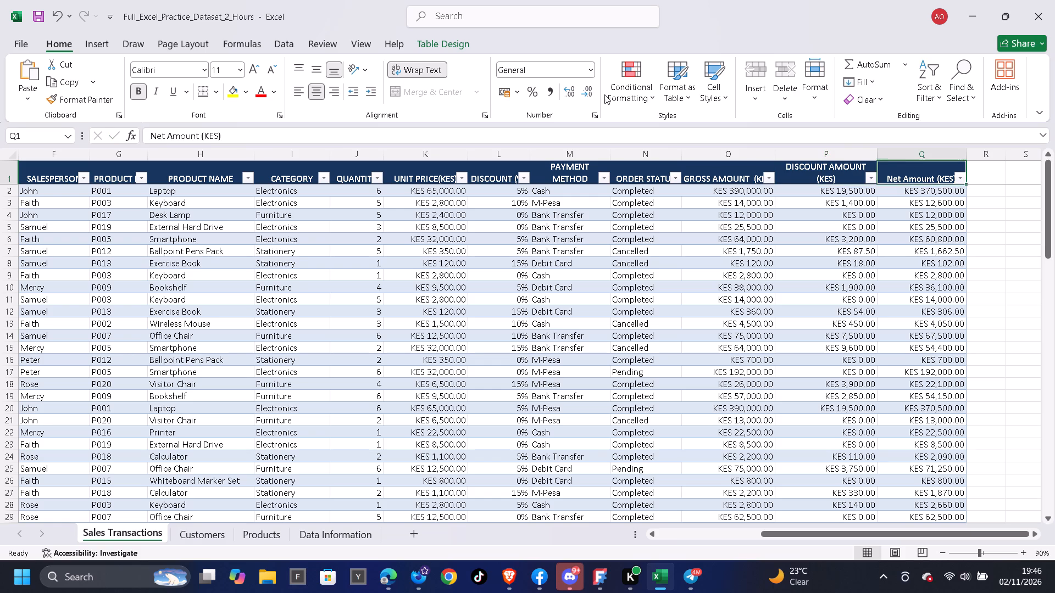
left_click(198, 136)
key("BackSpace")
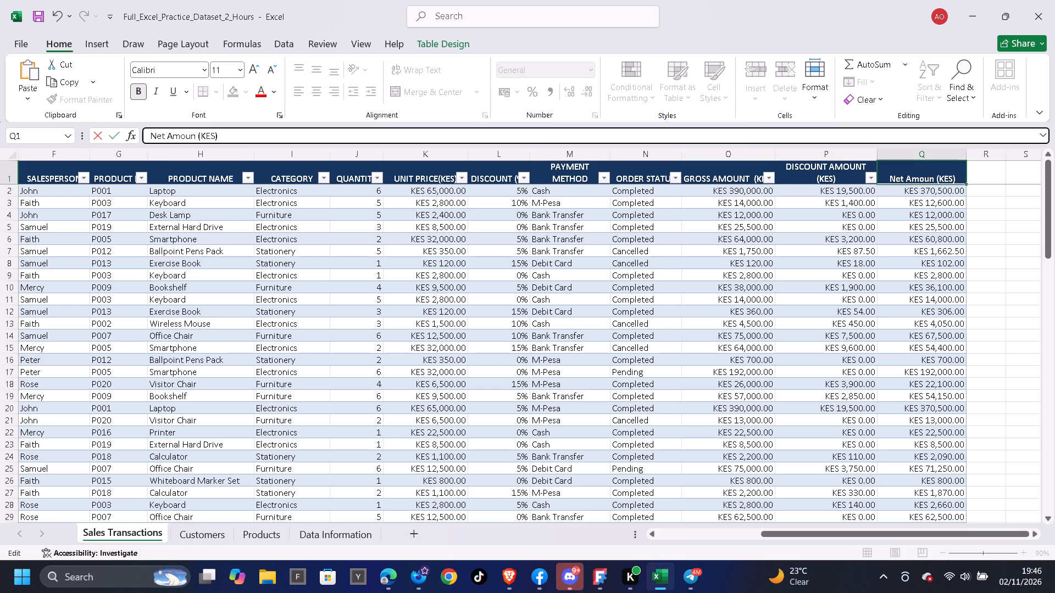
key("BackSpace")
key("BackSpace")
key("BackSpace")
key("BackSpace")
key("BackSpace")
key("BackSpace")
key("BackSpace")
key("BackSpace")
key("BackSpace")
key("BackSpace")
type("NET AMOUNT")
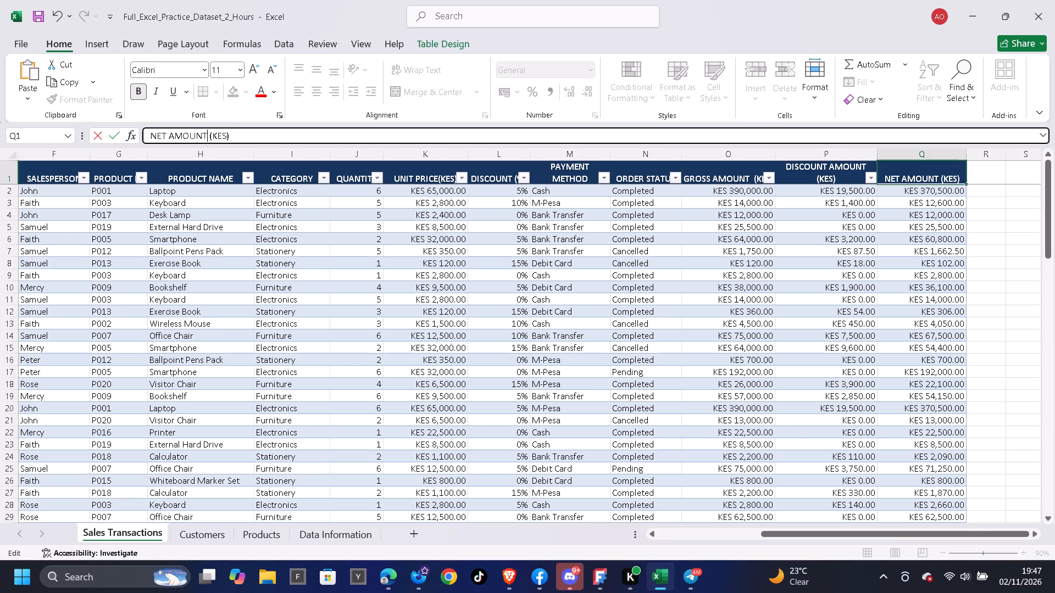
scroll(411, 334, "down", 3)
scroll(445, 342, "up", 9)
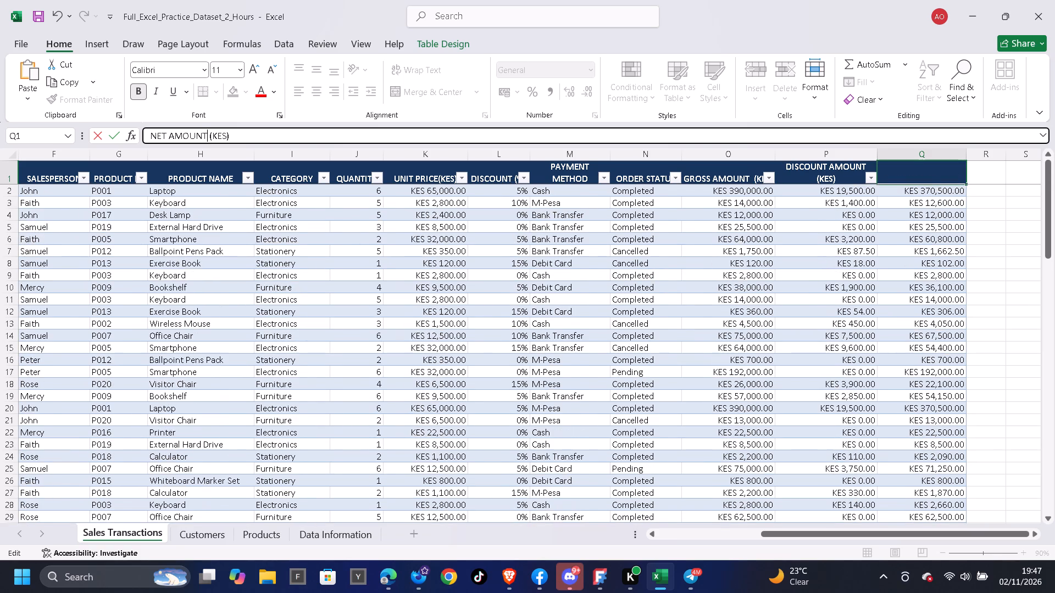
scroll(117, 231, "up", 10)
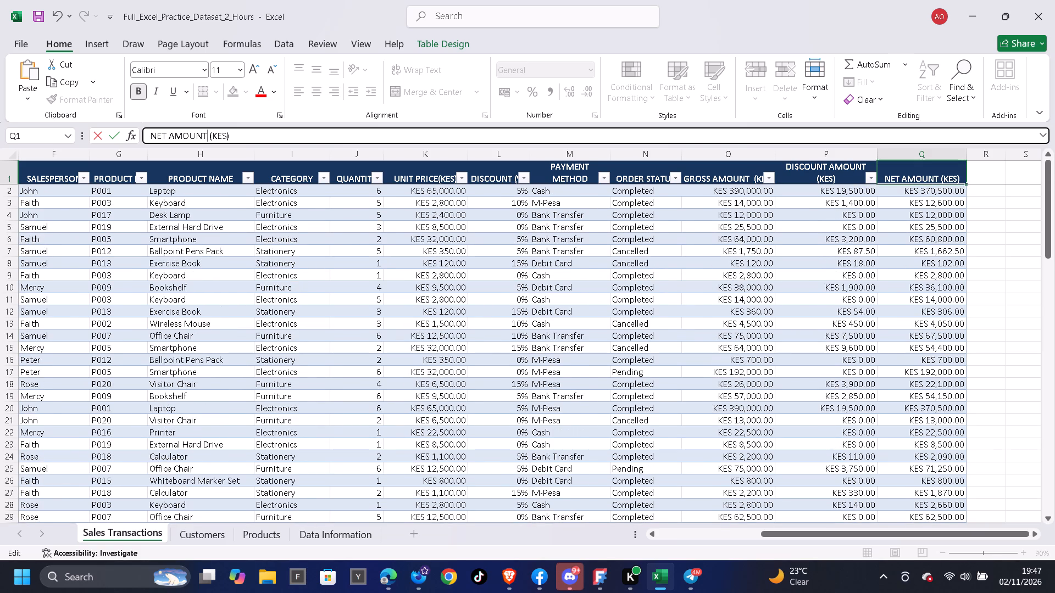
Re-enter the salesperson names in F2 to F8 in capitals as JOHN, FAUTH, JOHN, SAMUEL, FAITH, SAMUEL, SAMUEL.
left_click(66, 191)
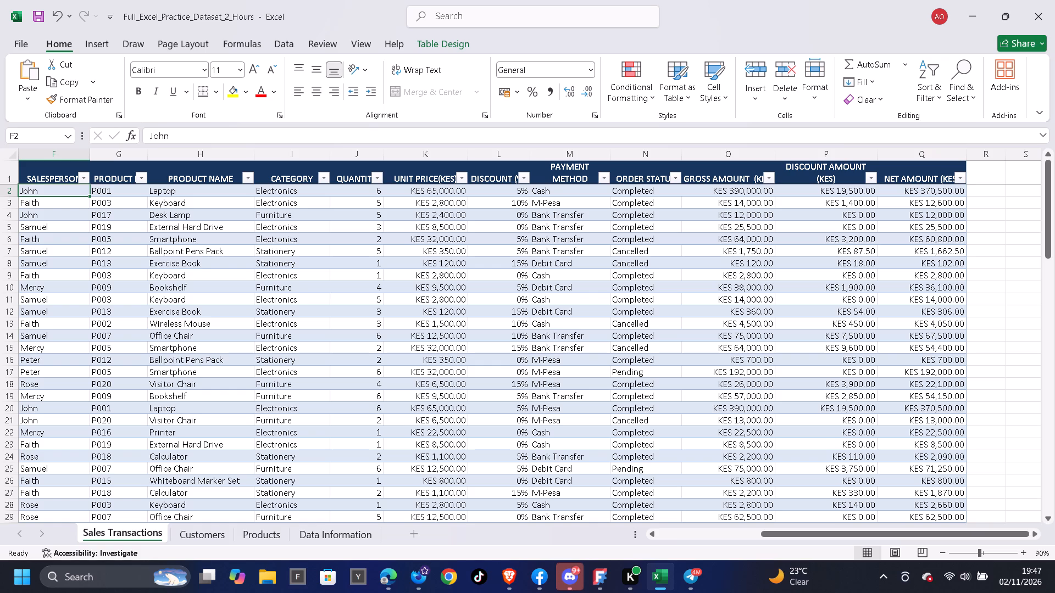
type("JOHN")
key("Down")
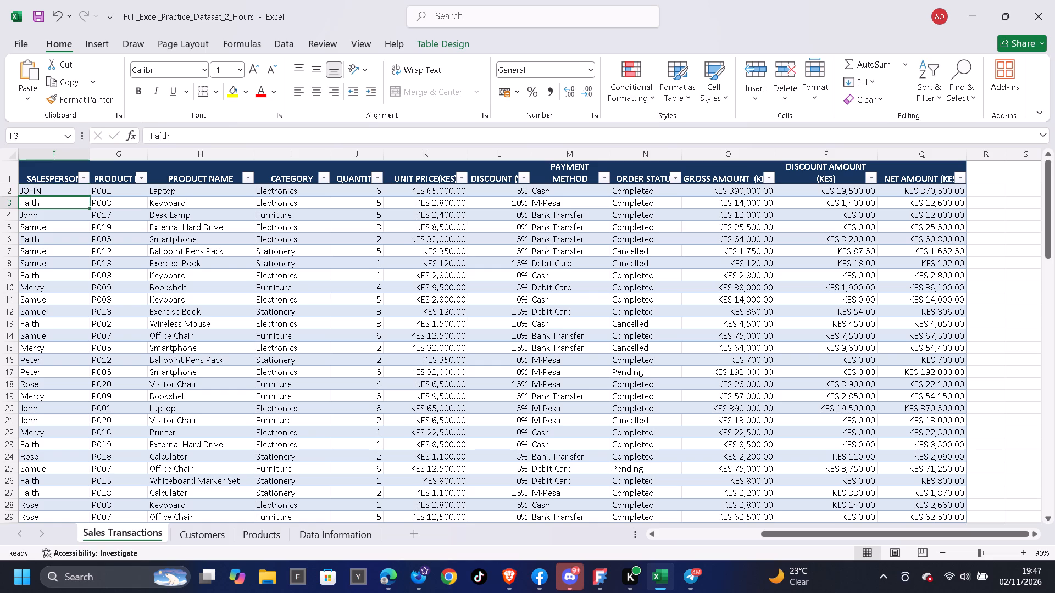
type("FAUTH")
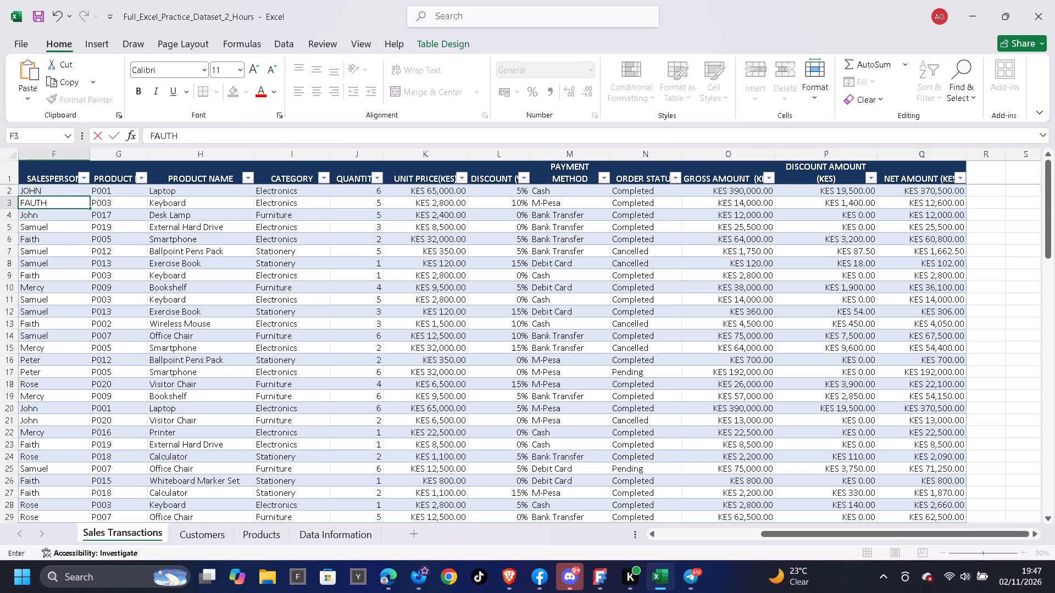
key("Down")
type("JOHN")
key("Down")
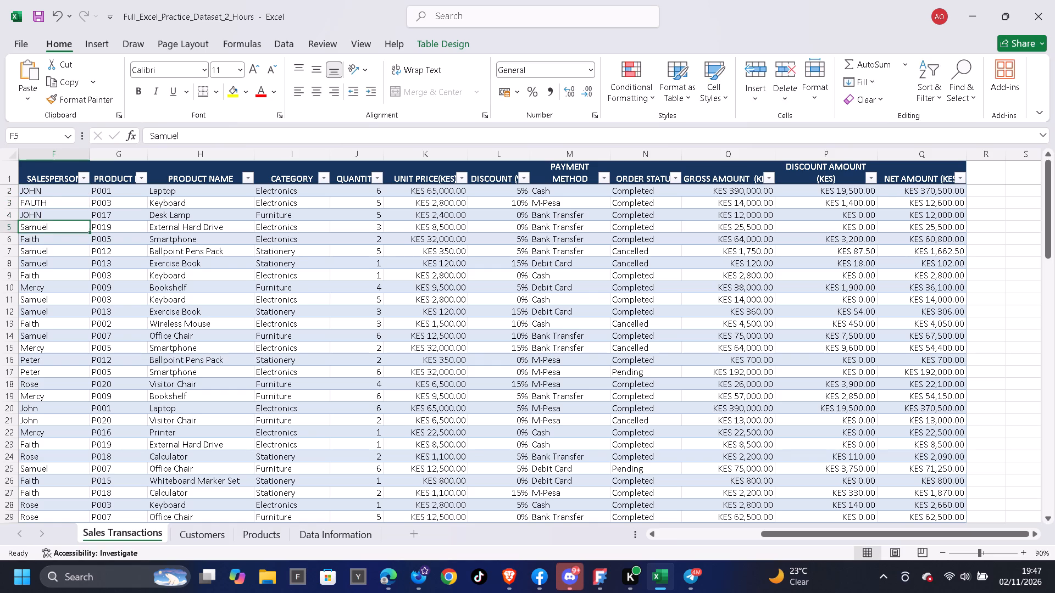
type("SAMUEL")
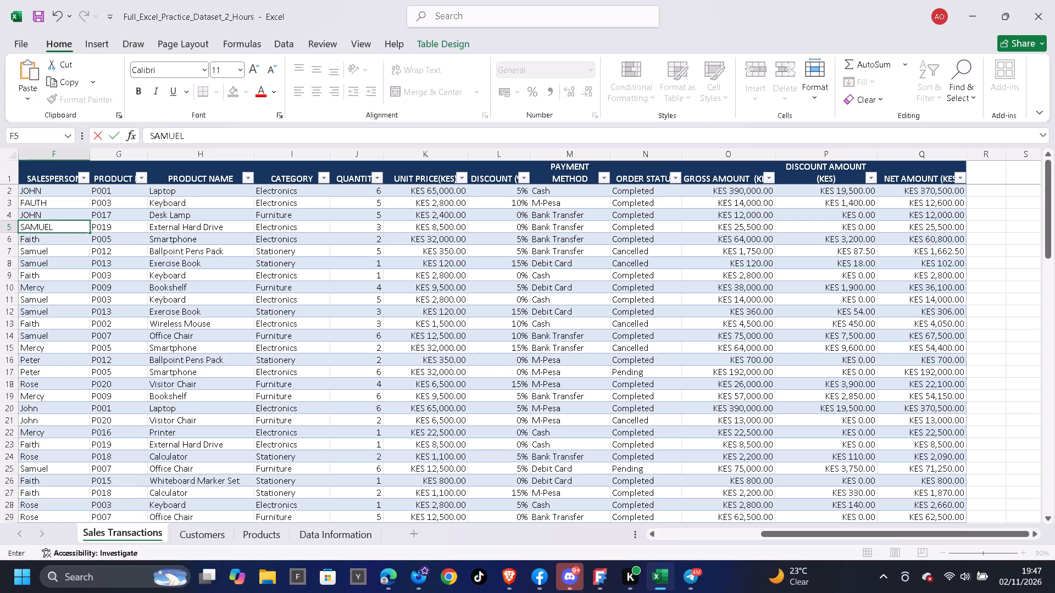
key("Down")
type("FAITH")
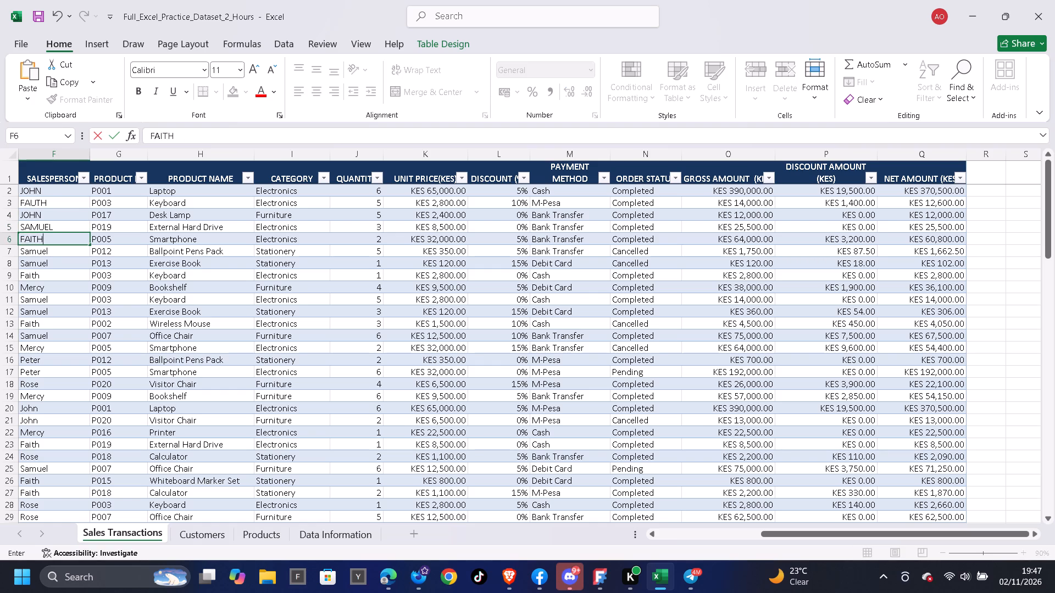
key("Down")
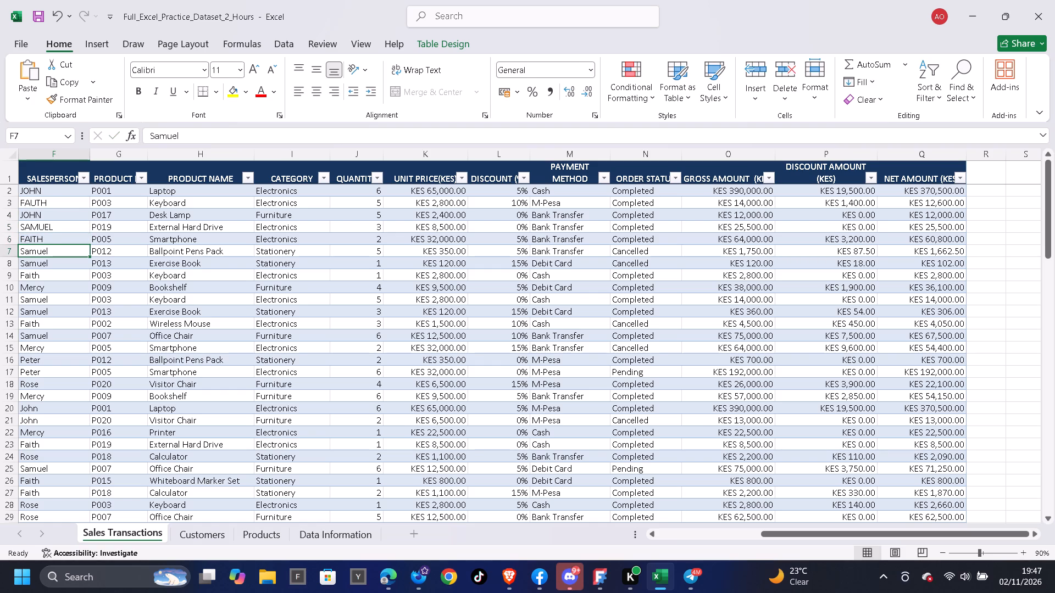
type("SAMUEL")
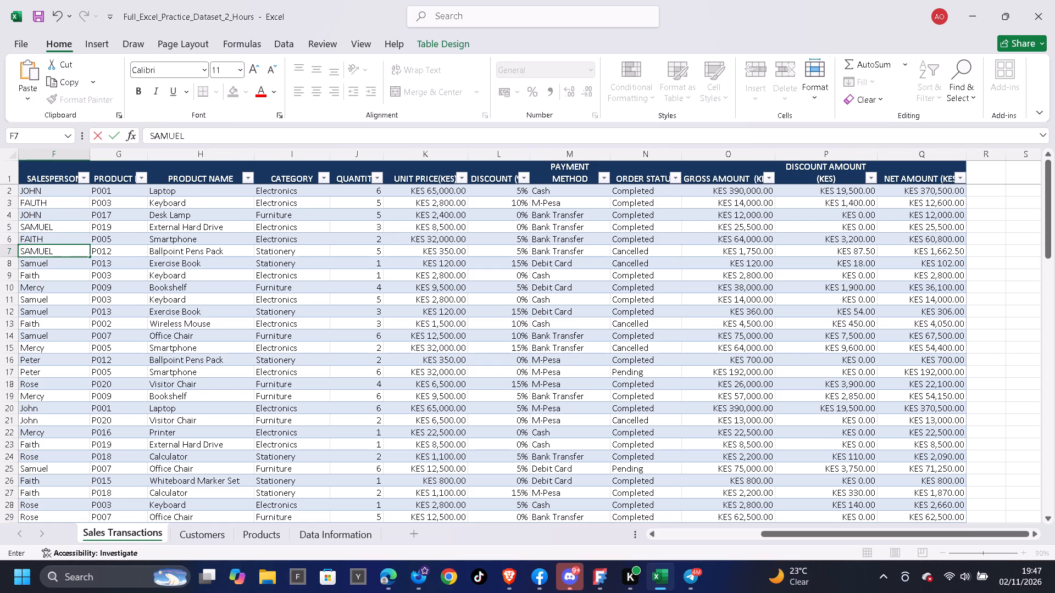
key("Down")
type("SAMUEL")
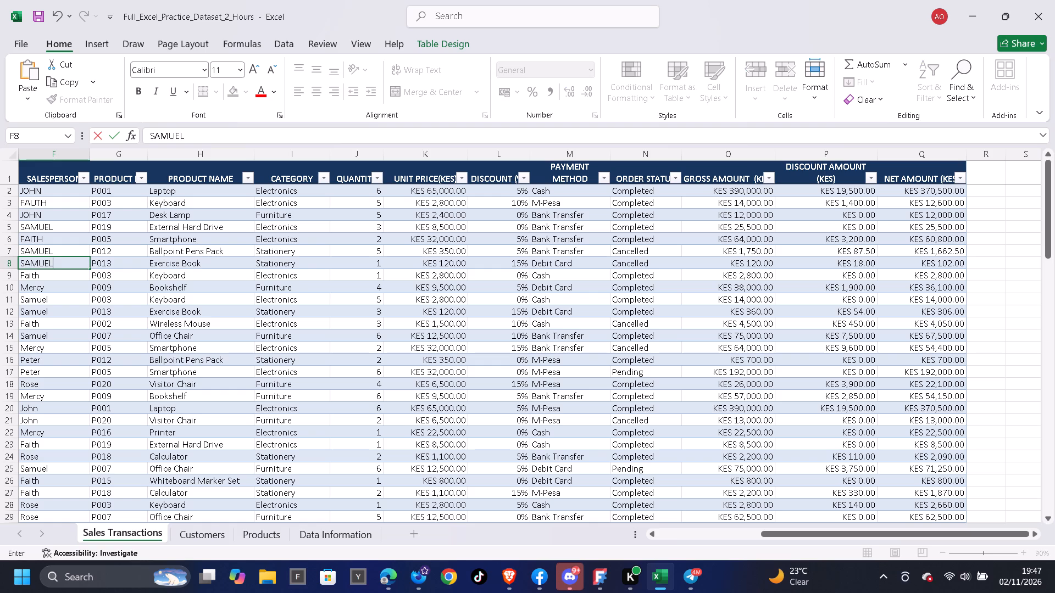
key("Down")
Overwrite salesperson cells F9 to F15 with uppercase FAITH, MERCY, SAMUEL, SAMUEL, FAITH, SAMUEL, MERCY.
type("FAITH")
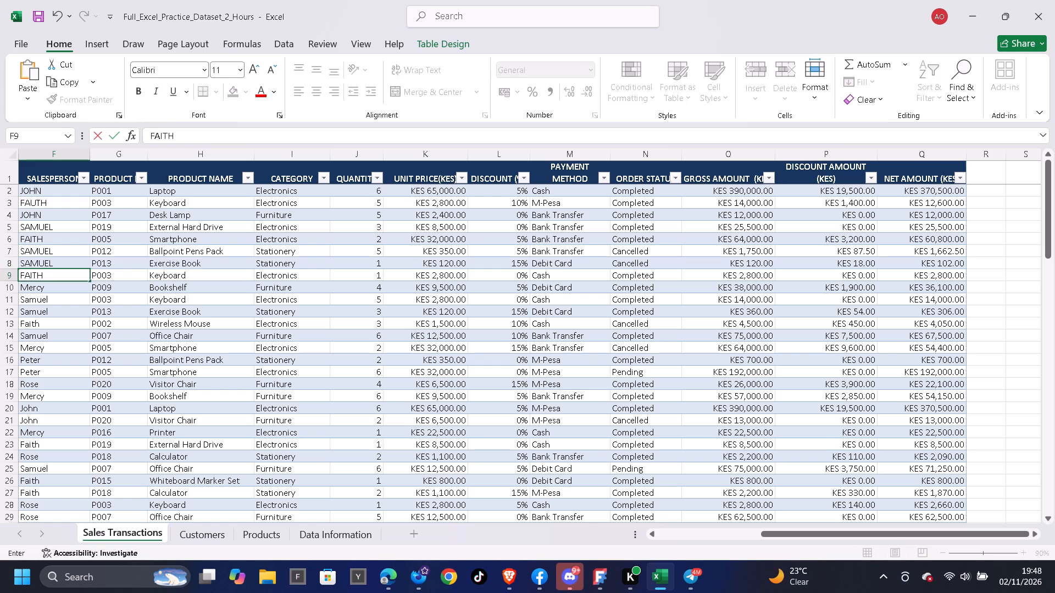
key("Down")
type("MERCY")
key("Down")
type("SAMUEL")
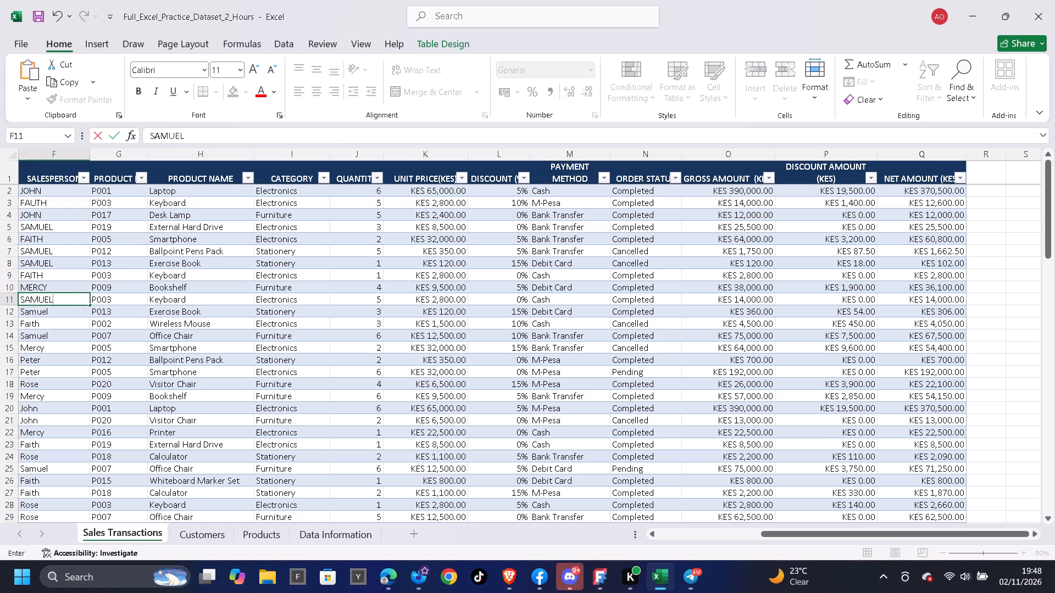
key("Down")
type("SAMUEL")
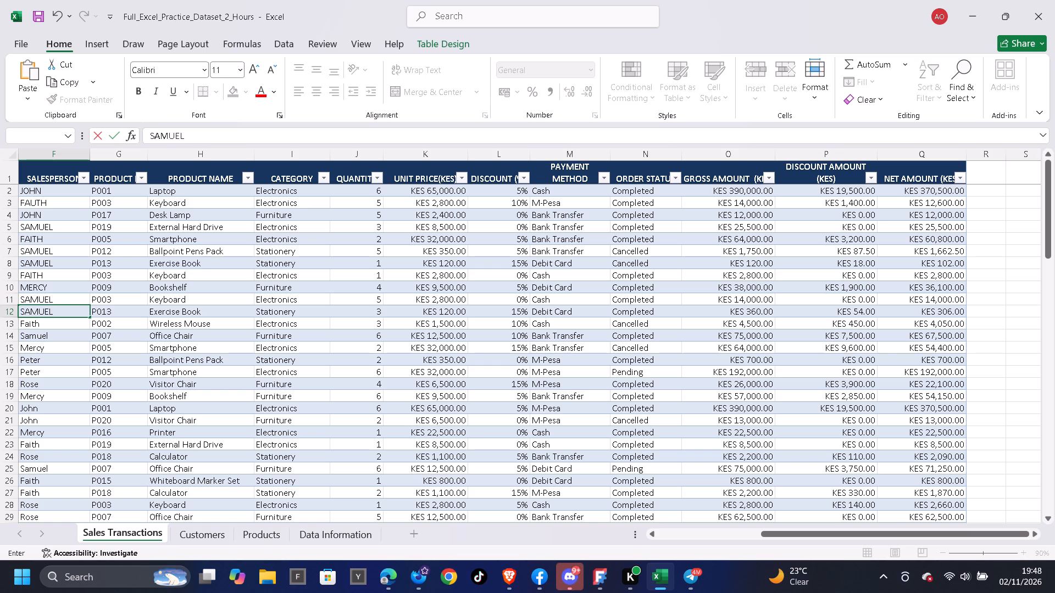
key("Down")
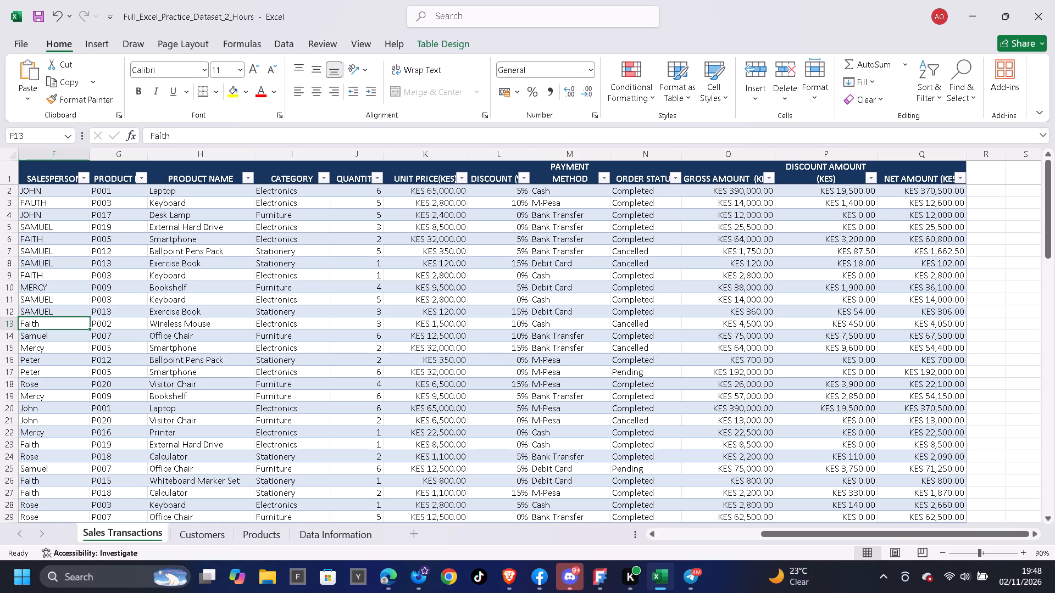
type("FAITH")
key("Down")
type("SAMUEL")
key("Down")
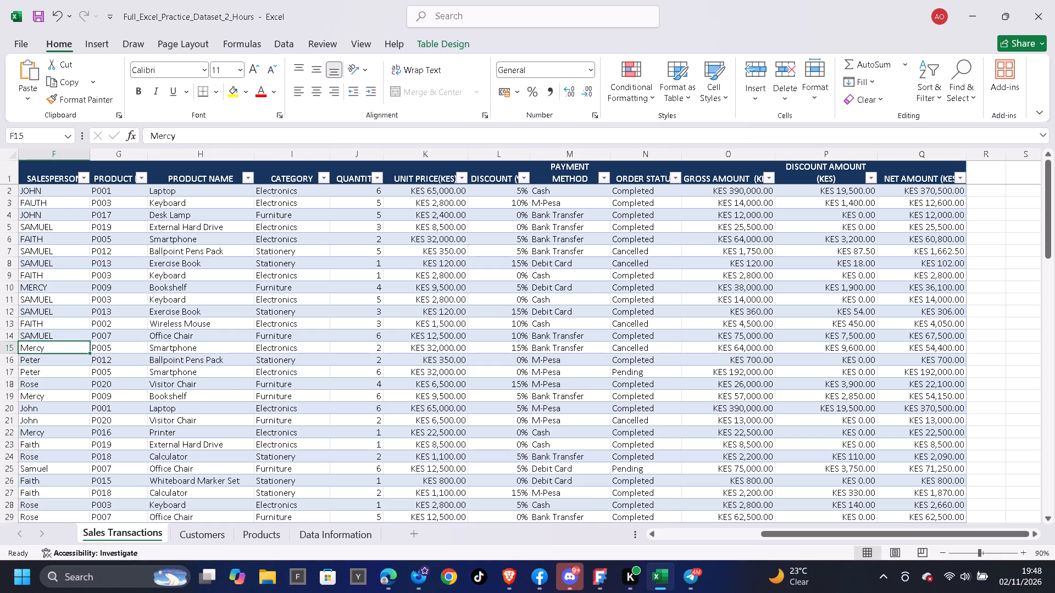
type("MERCY")
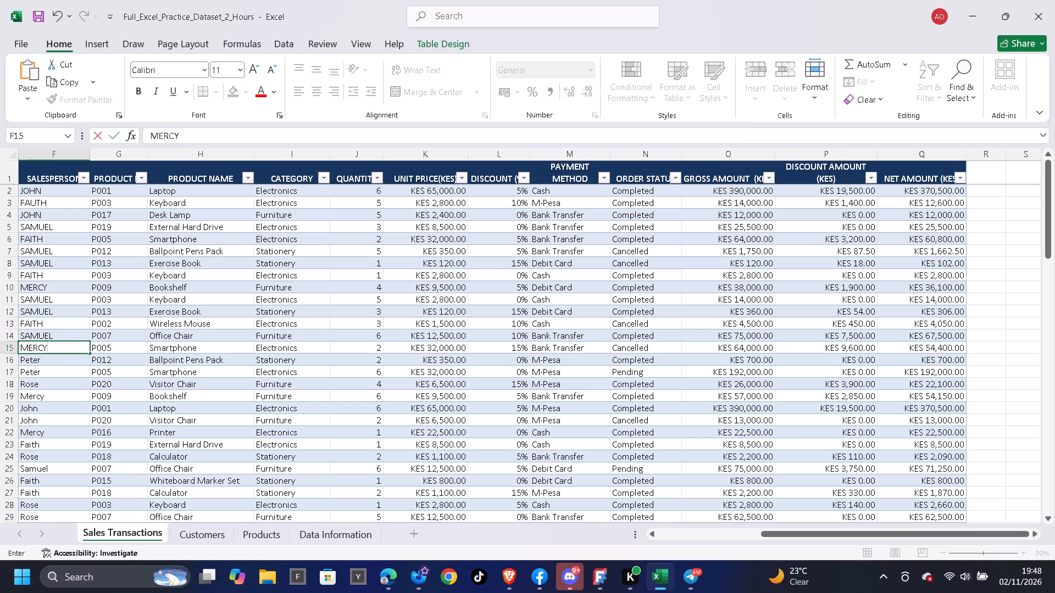
key("Down")
Replace the salesperson names in F16 to F22 with uppercase PETER, PETER, ROSE, MERCY, JOHN, JOHN, MERCY.
type("PETER")
key("Down")
type("PETER")
key("Down")
type("ROSE")
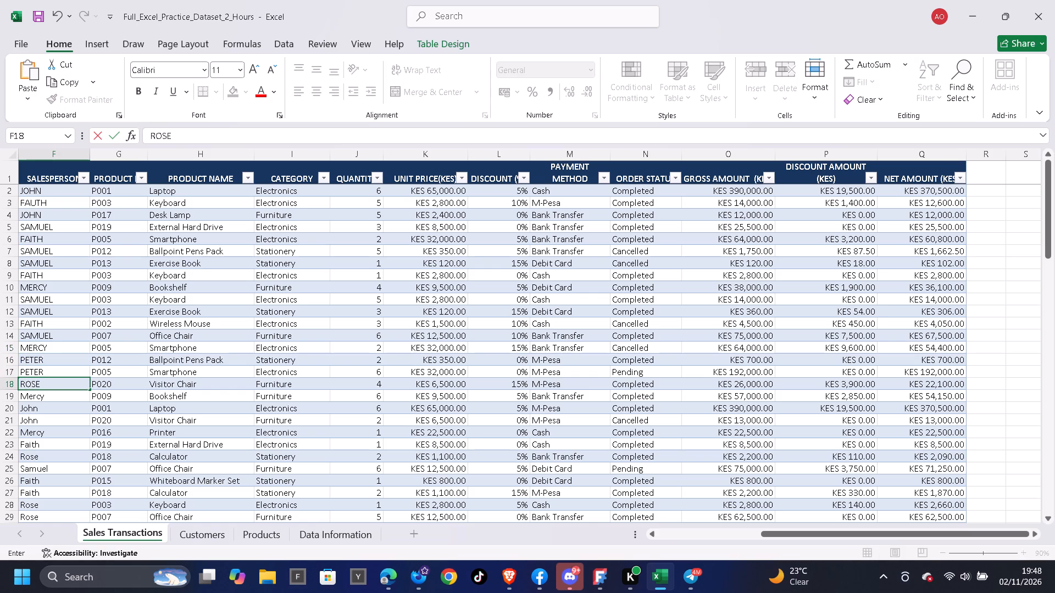
key("Down")
type("MERCY")
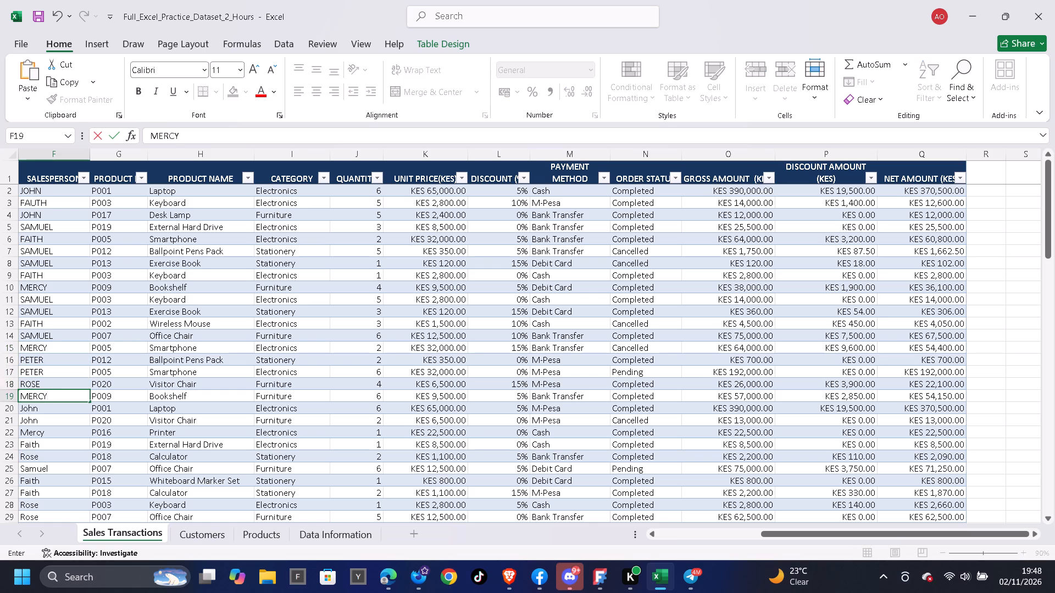
key("Down")
type("JOHN")
key("Down")
type("JOHN")
key("Down")
type("MERCY")
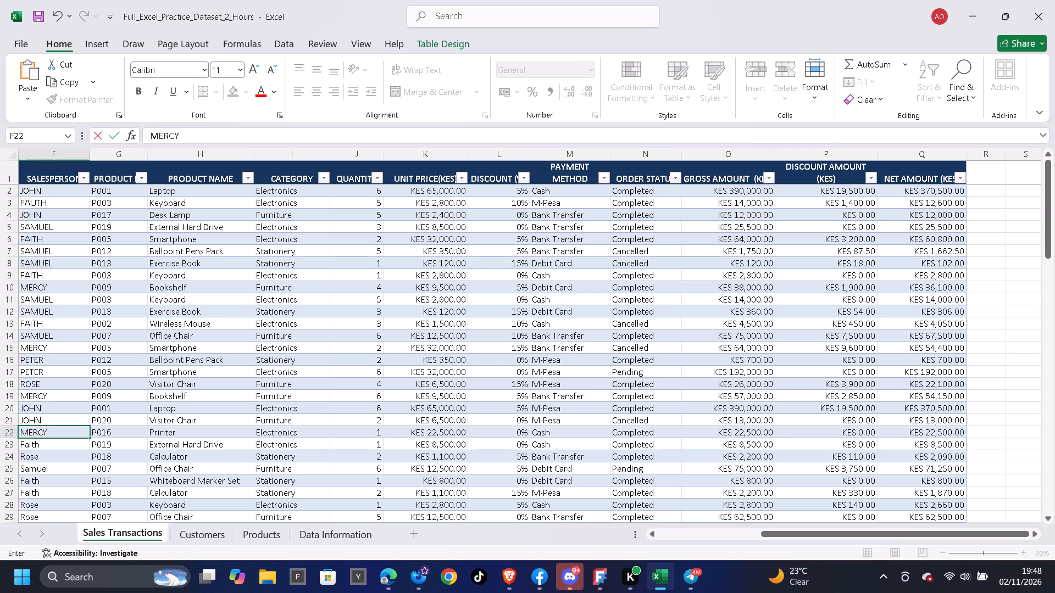
key("Down")
Retype salesperson cells F23 to F29 in capitals as FAITH, ROSE, SAMUEL, FAITH, FAITH, ROSE, ROSE.
type("FAITH")
key("Down")
type("ROSE")
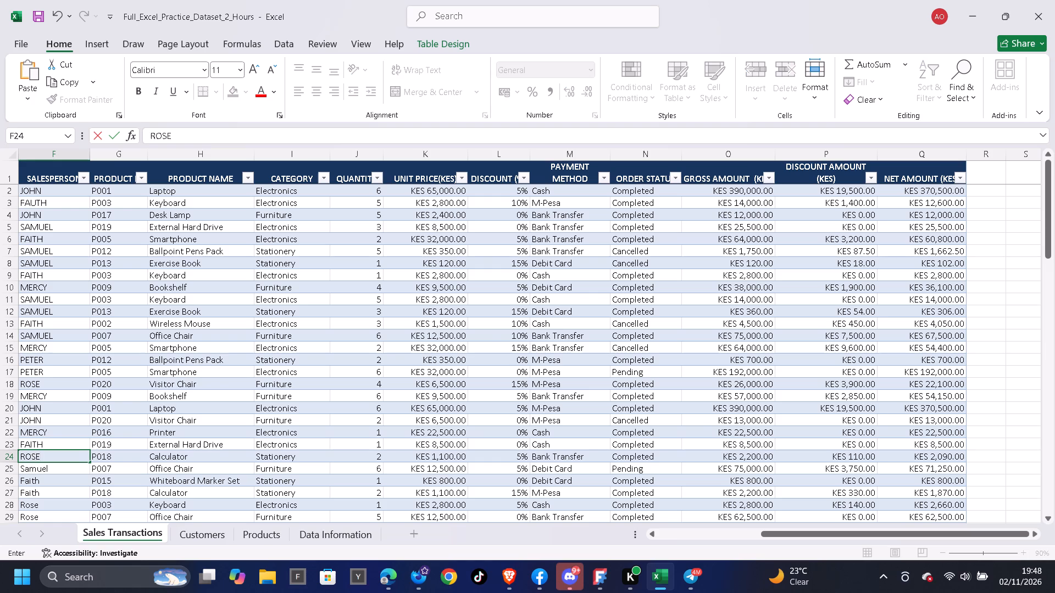
key("Down")
type("SAMUEL")
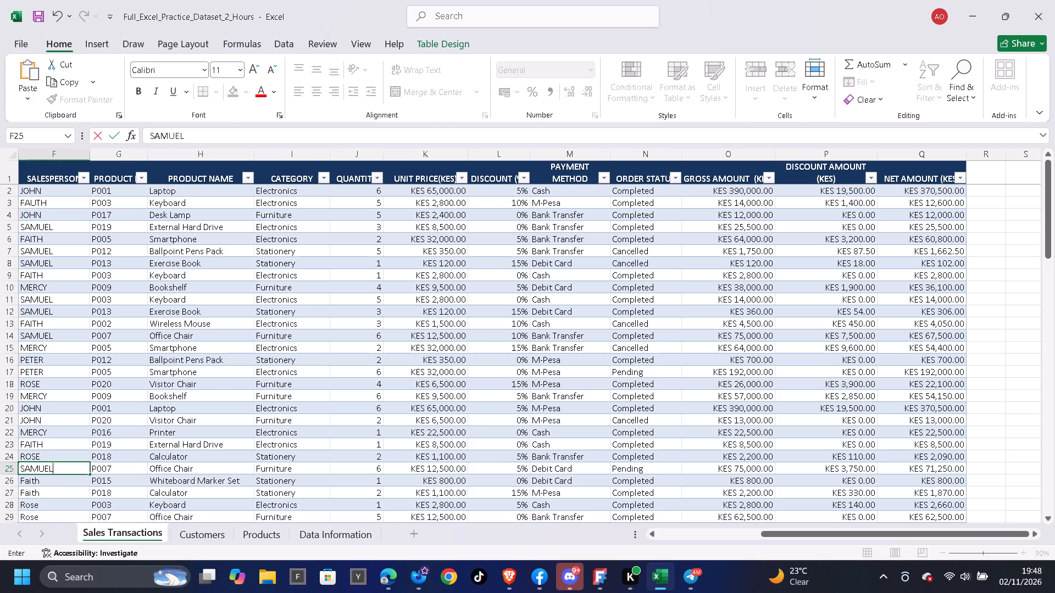
key("Down")
type("FAITH")
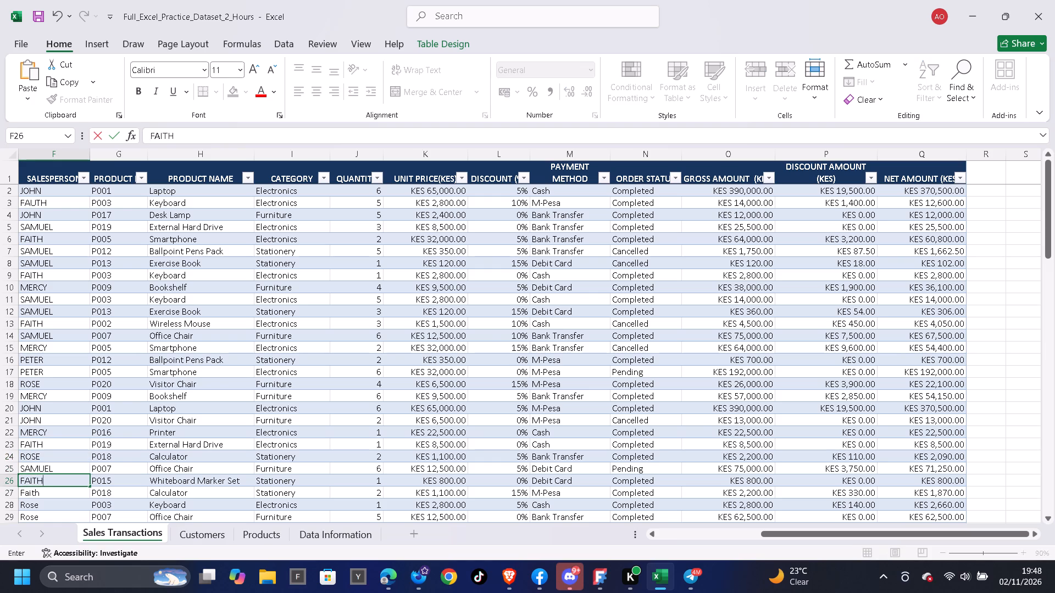
key("Down")
type("FAITH")
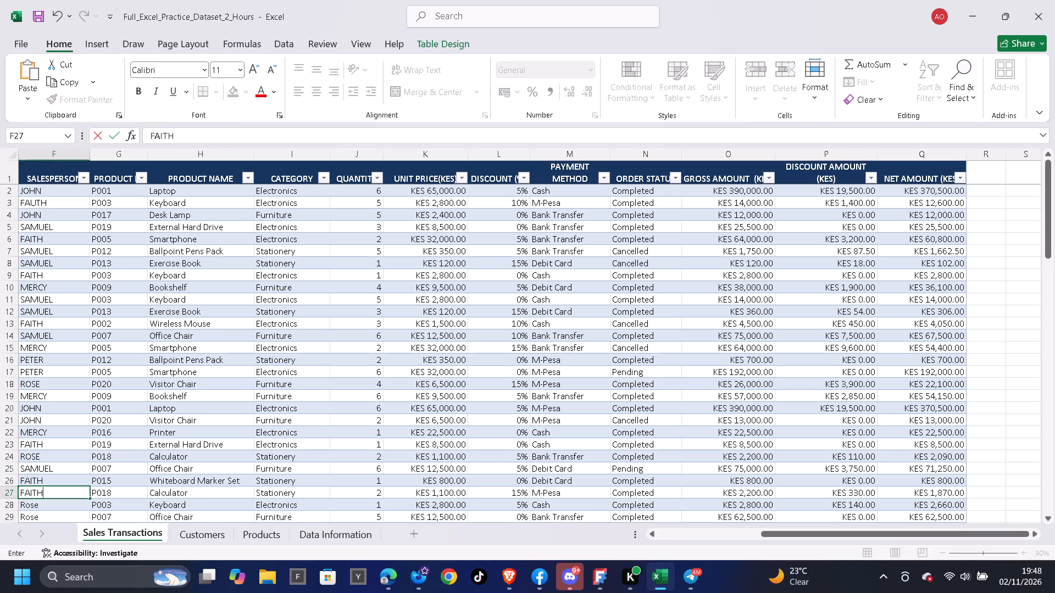
key("Down")
type("ROSE")
key("Down")
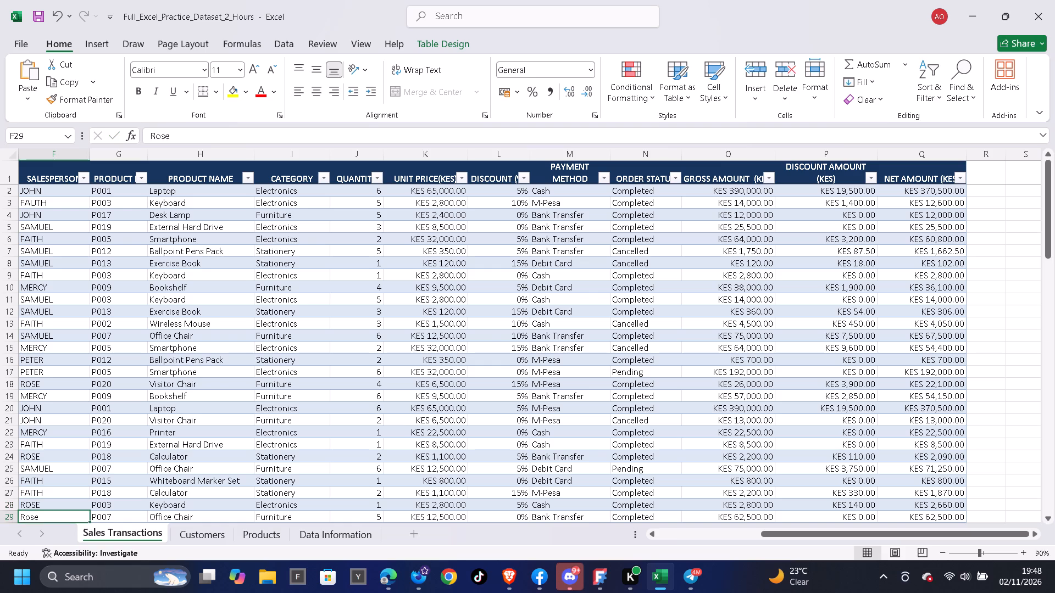
type("ROSE")
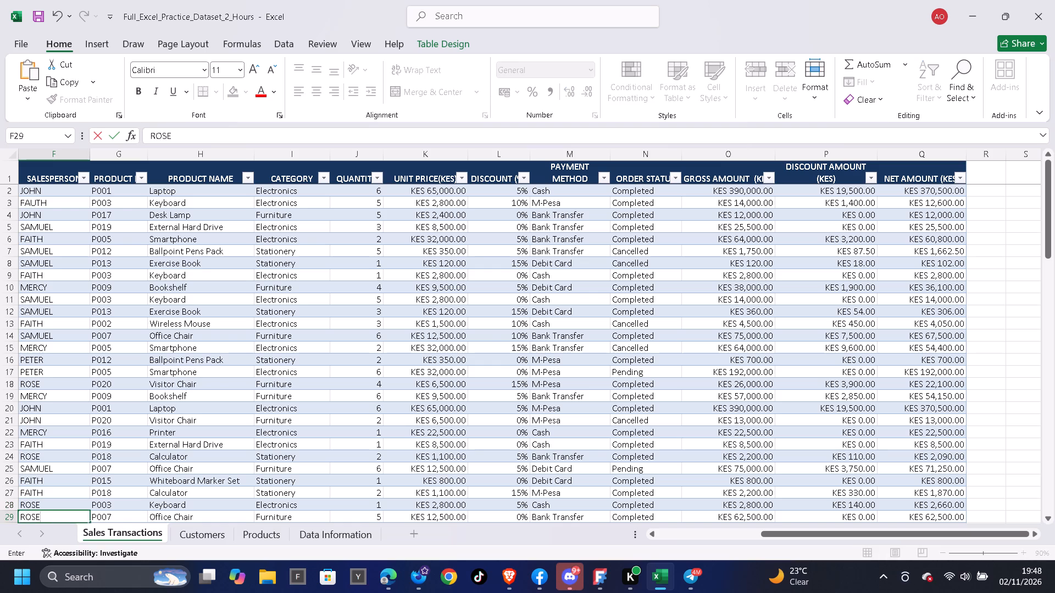
key("Down")
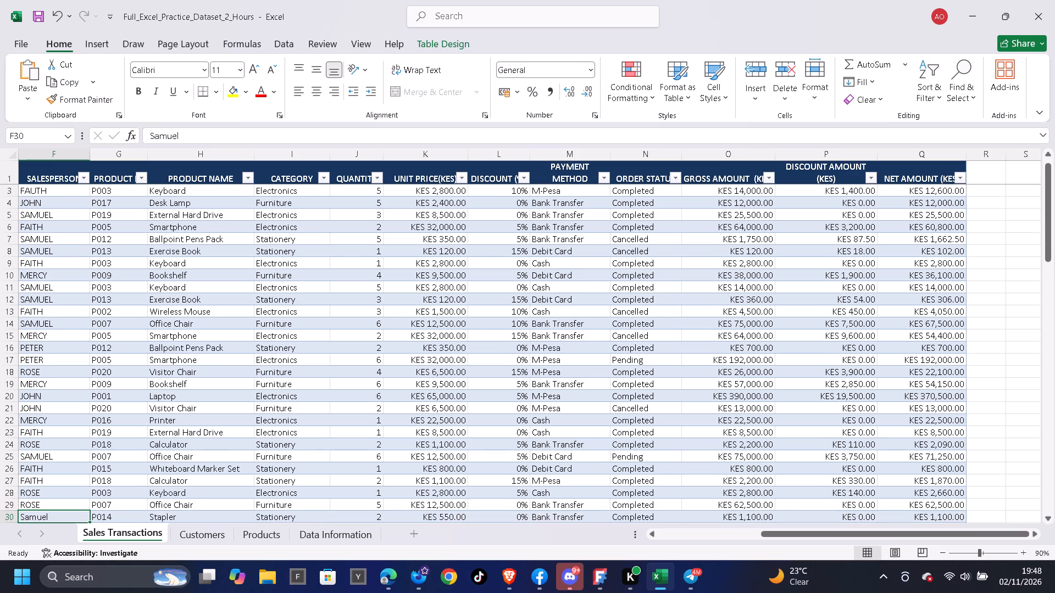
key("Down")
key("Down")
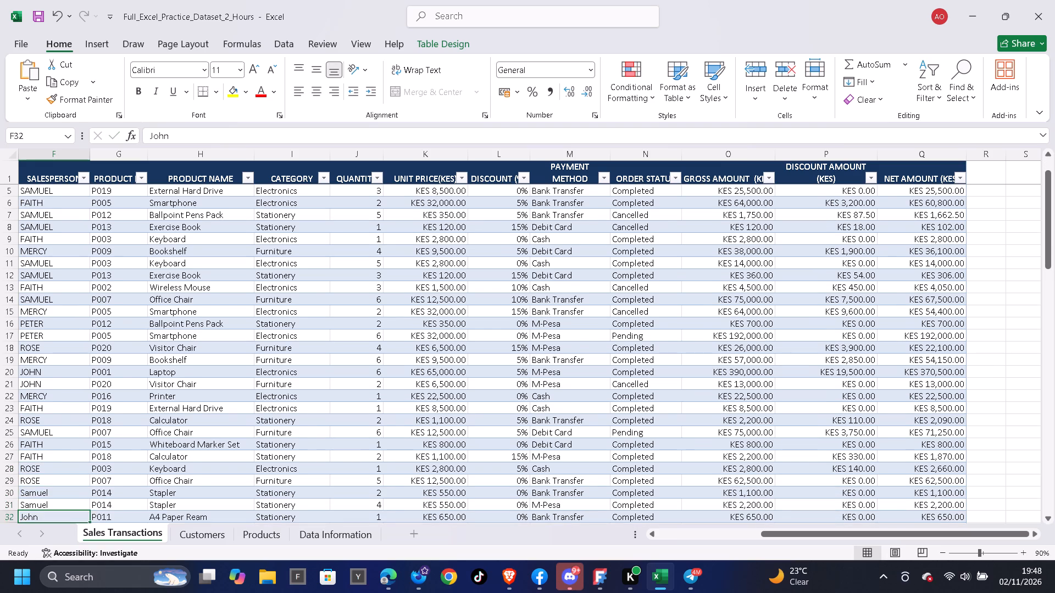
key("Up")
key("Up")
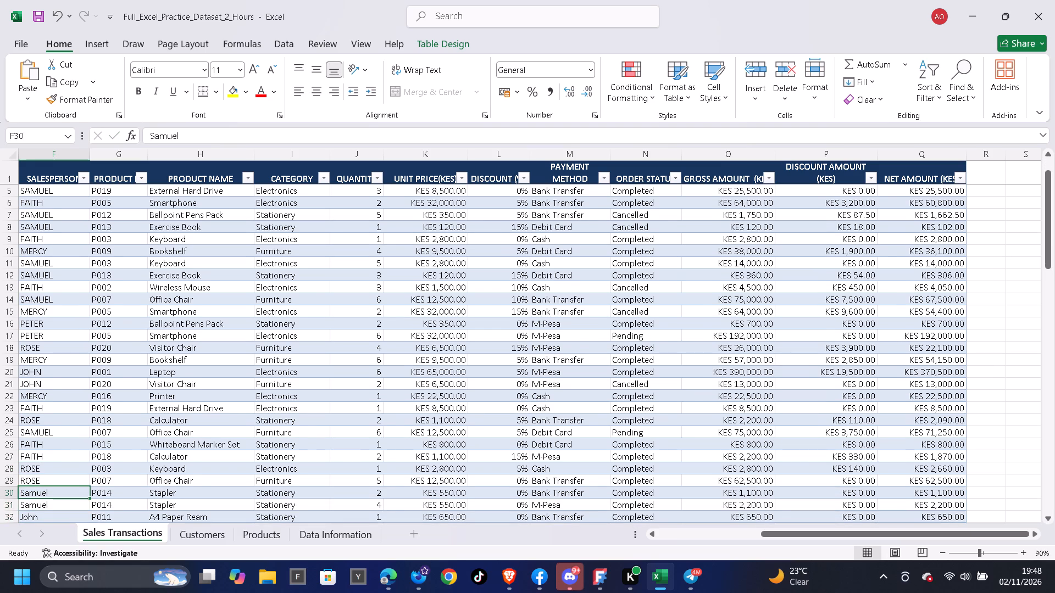
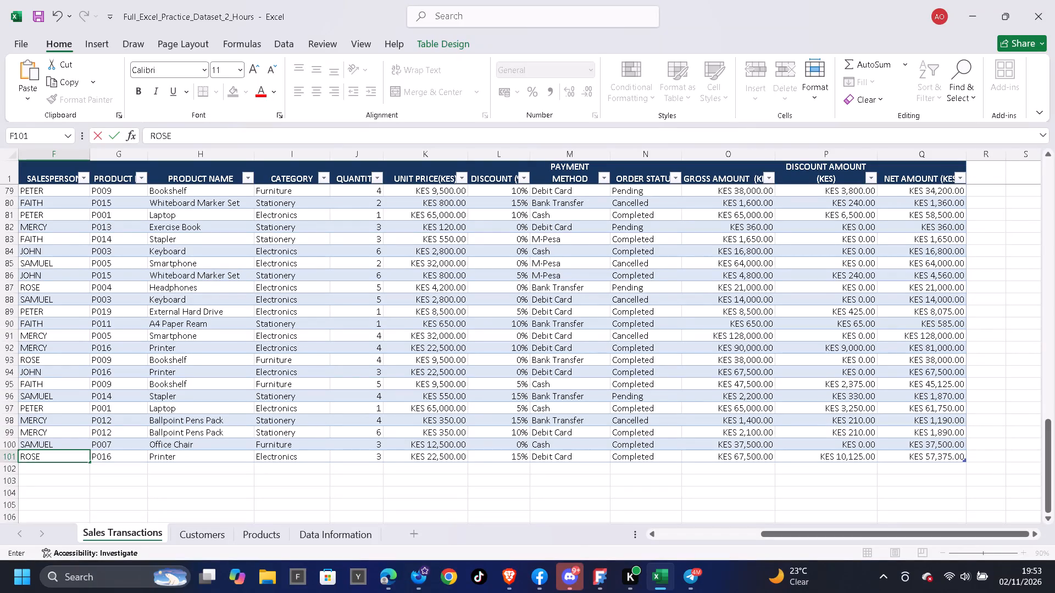
Commit the uppercase salesperson name ROSE in cell F101.
left_click(128, 499)
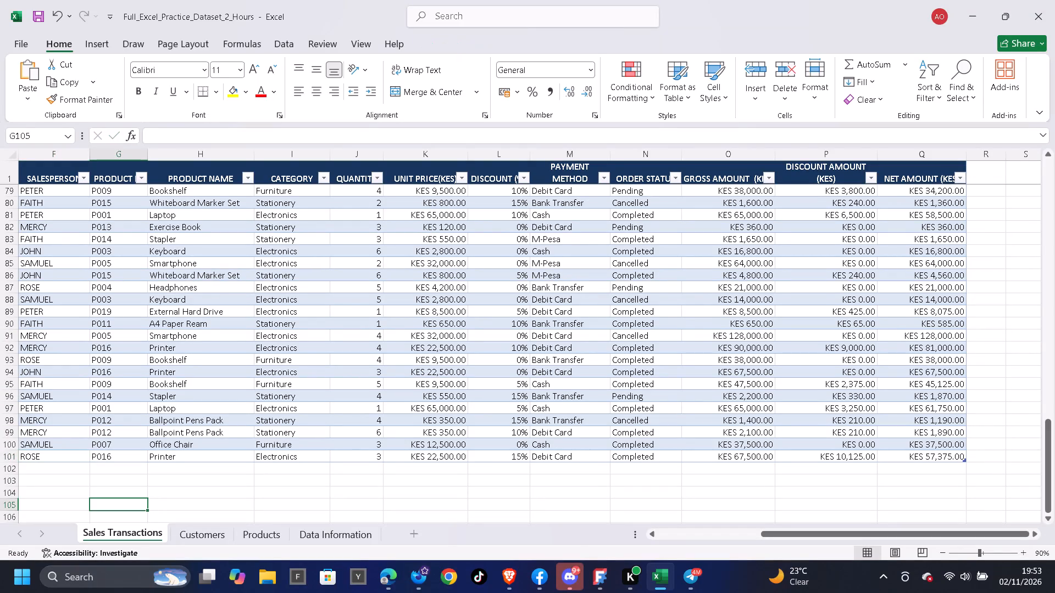
Try to replace every "Eectronics" with "ELECTRONICS" on the Sales Transactions sheet.
scroll(168, 440, "up", 8)
scroll(137, 353, "up", 16)
scroll(135, 324, "up", 5)
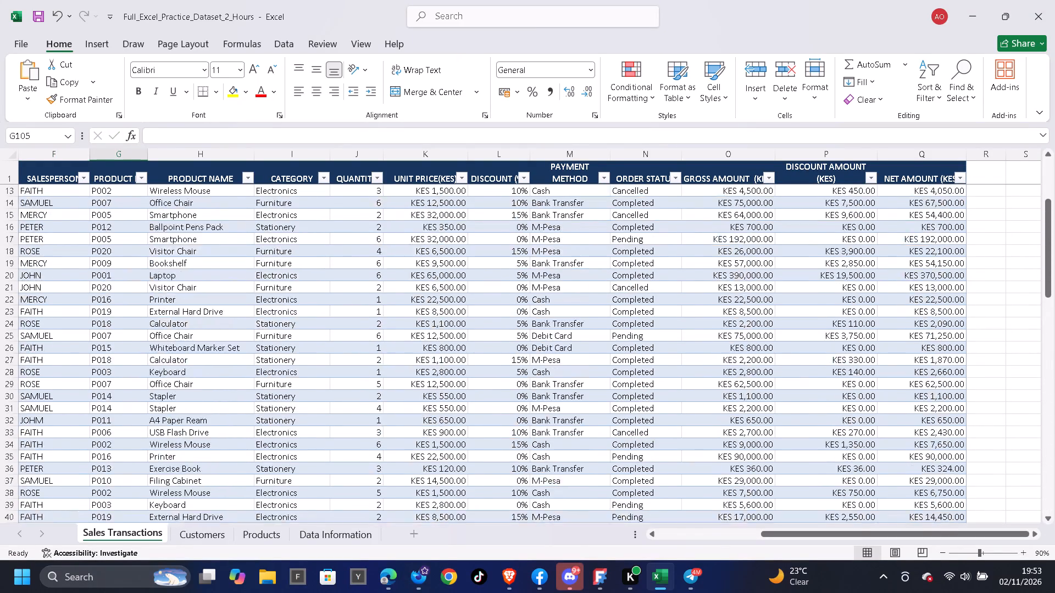
scroll(134, 323, "up", 13)
scroll(158, 317, "up", 10)
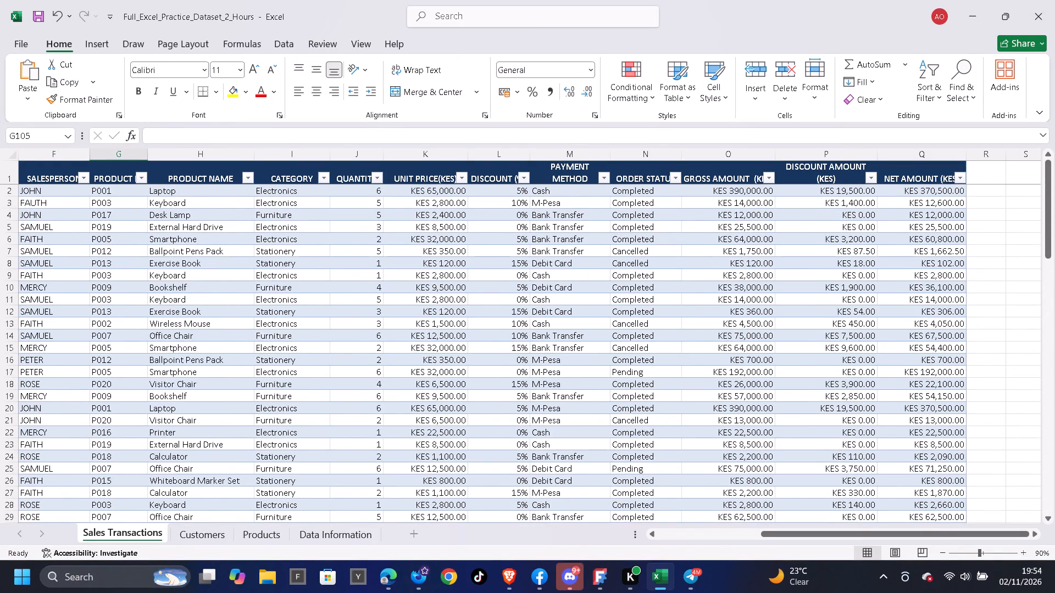
left_click(290, 175)
key("Down")
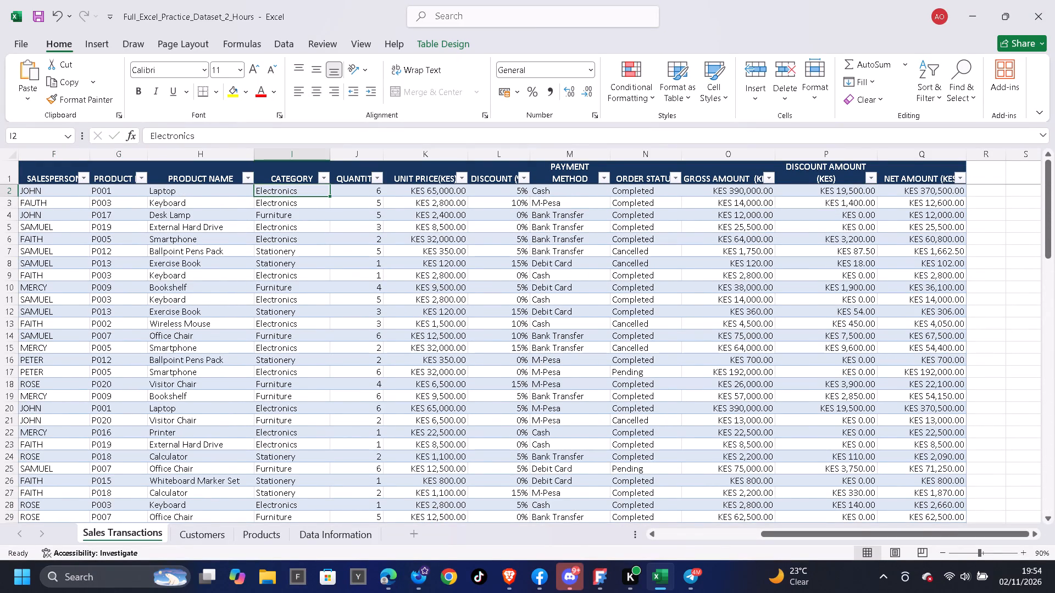
left_click(324, 177)
left_click(358, 262)
key("ctrl+f")
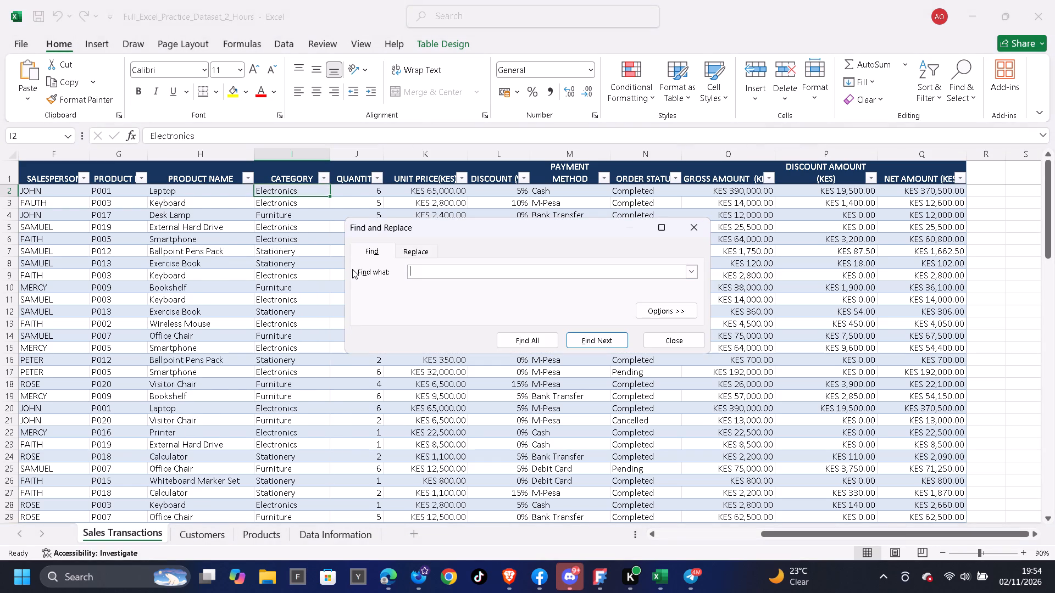
left_click(430, 251)
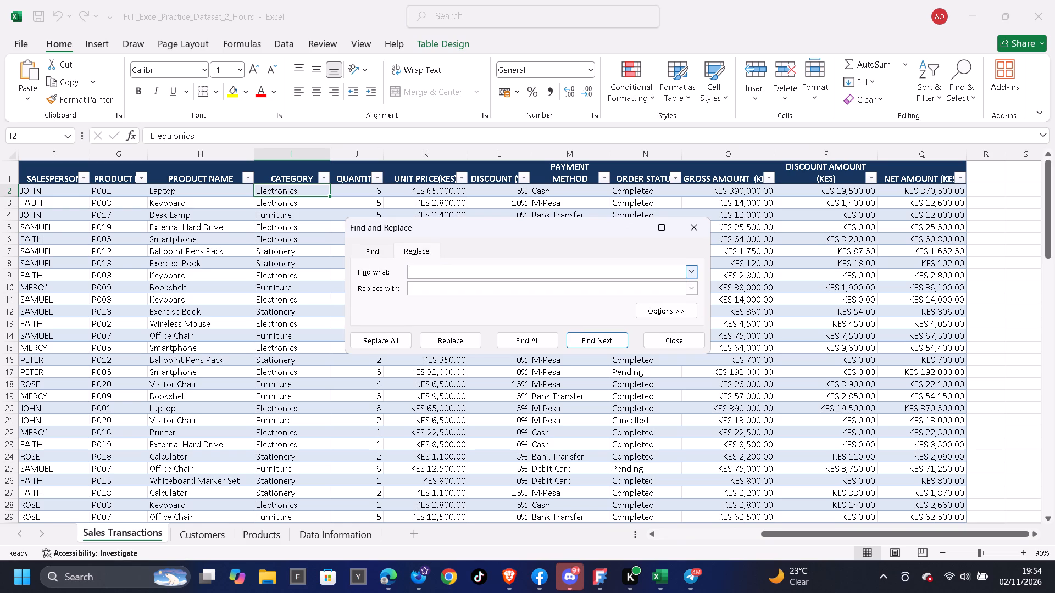
type("EL")
key("BackSpace")
type("ect")
type("ronics")
left_click(437, 286)
key("e")
type("LECTRONICS")
left_click(388, 343)
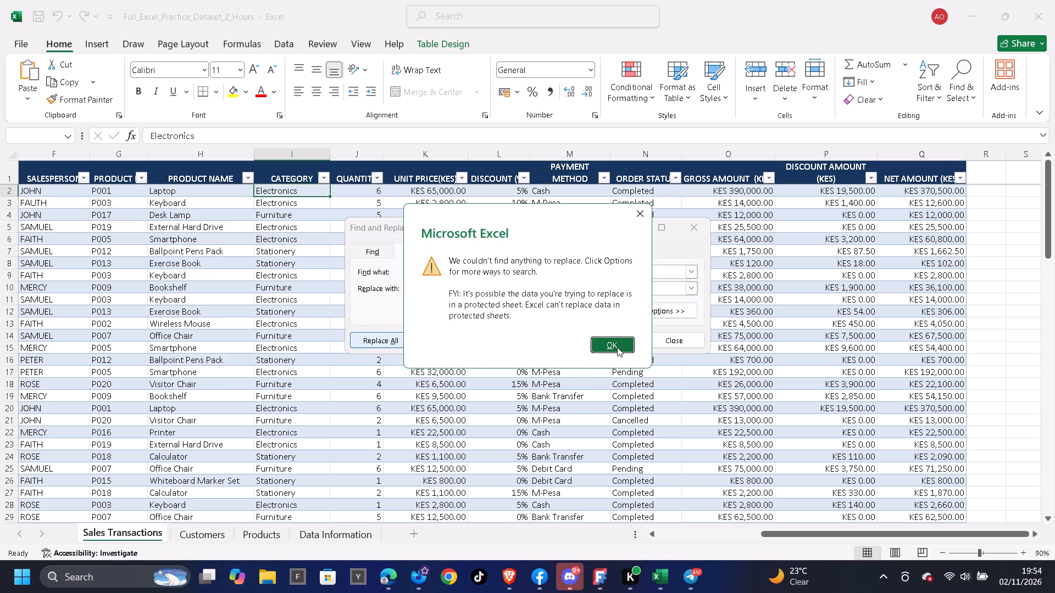
left_click(617, 347)
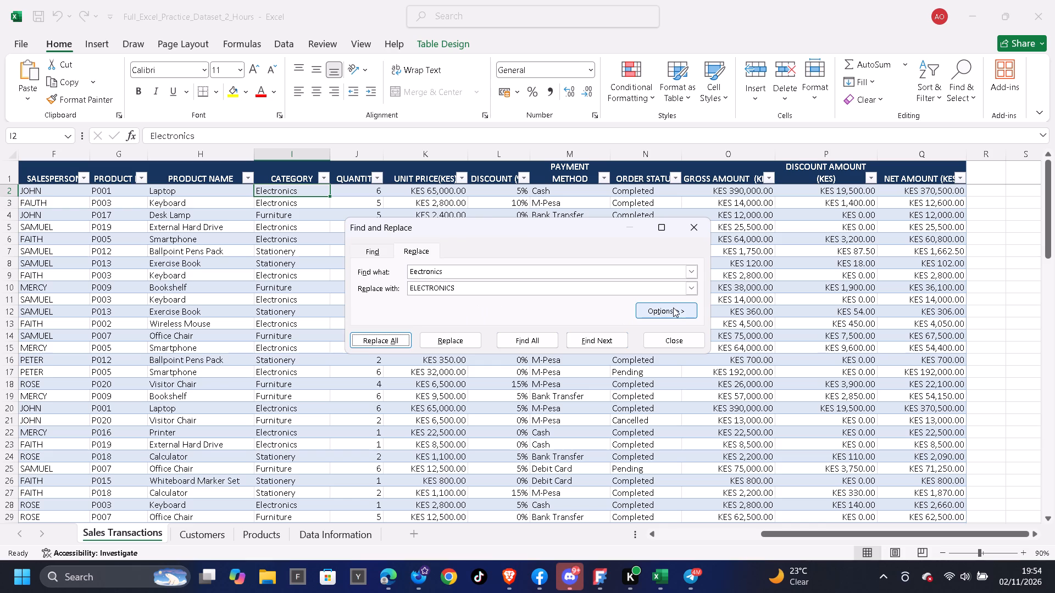
Set the replacement search order to By Columns and retry replacing all "Eectronics" with "ELECTRONICS".
left_click(670, 311)
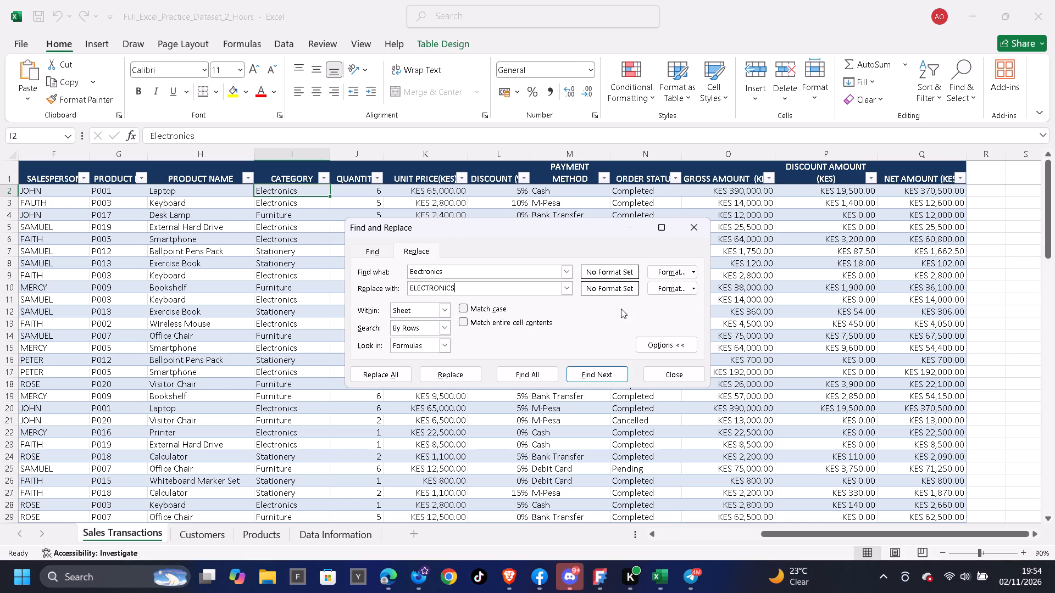
left_click(447, 329)
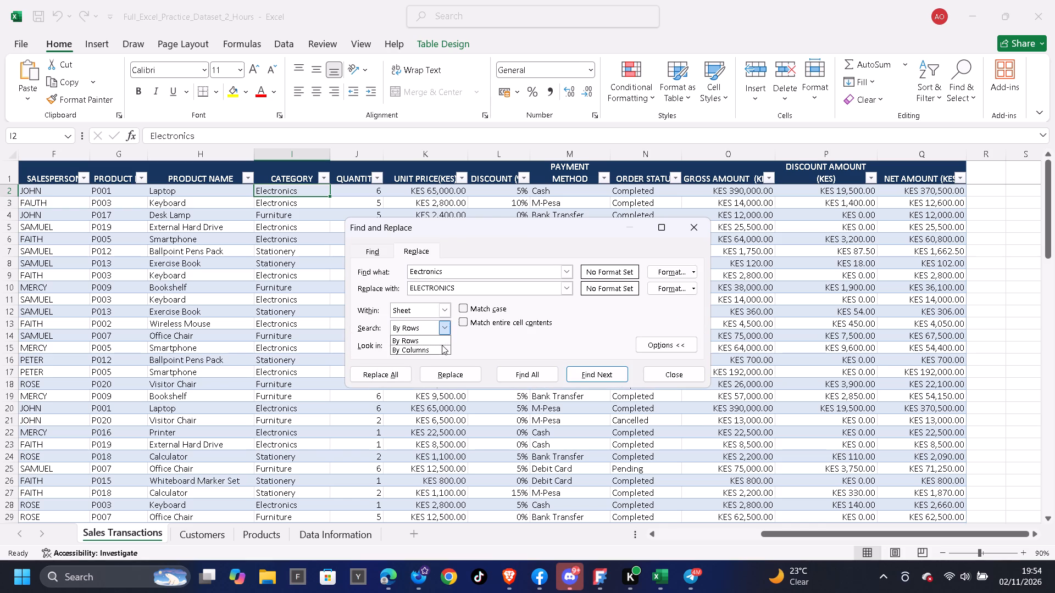
left_click(439, 348)
left_click(383, 374)
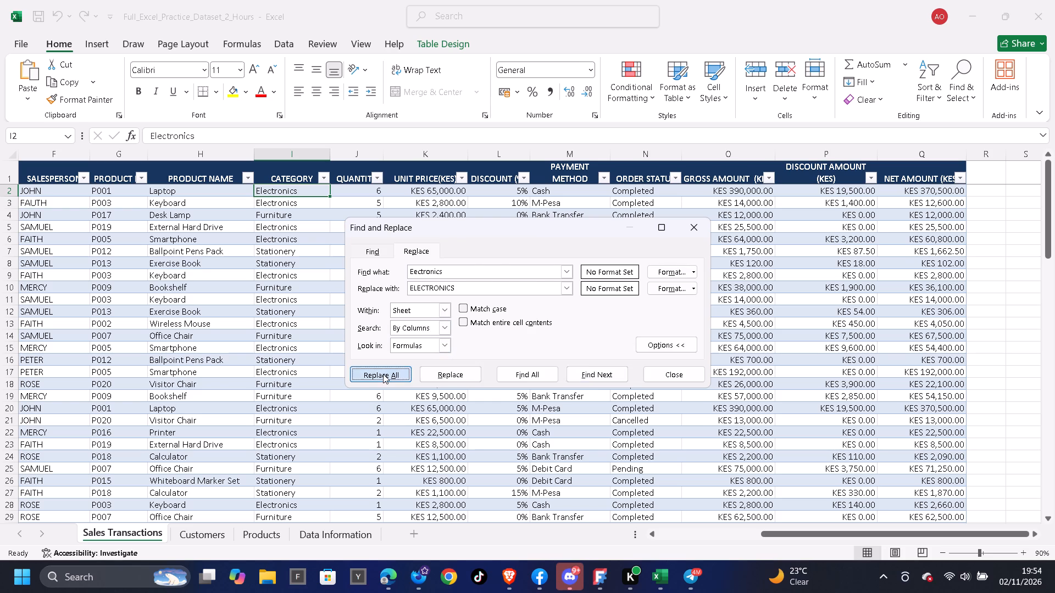
left_click(628, 362)
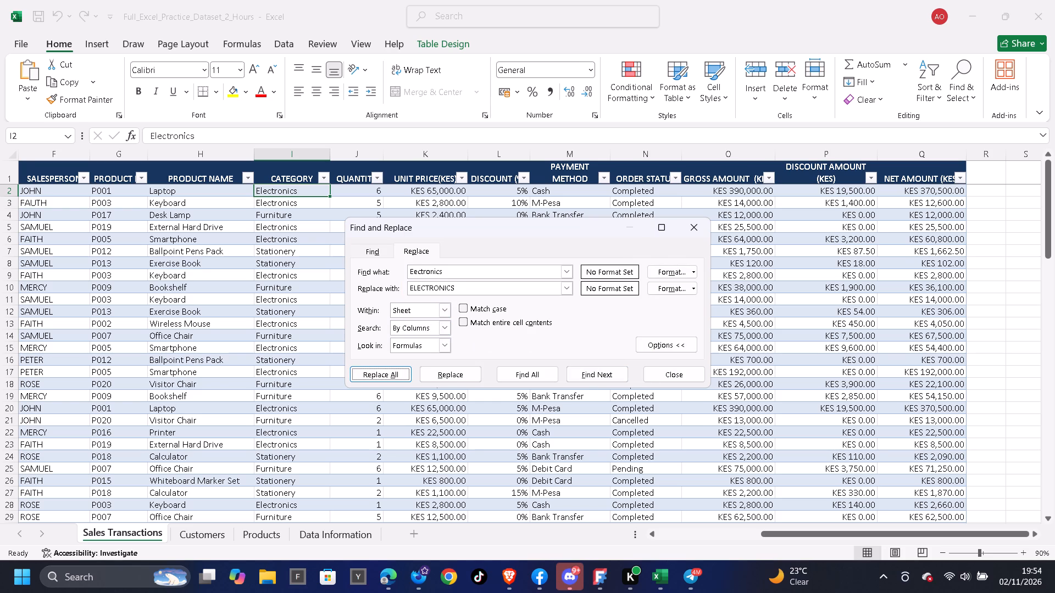
Select the whole Category column and try replacing all "Eectronics" with "ELECTRONICS" within it.
left_click(314, 156)
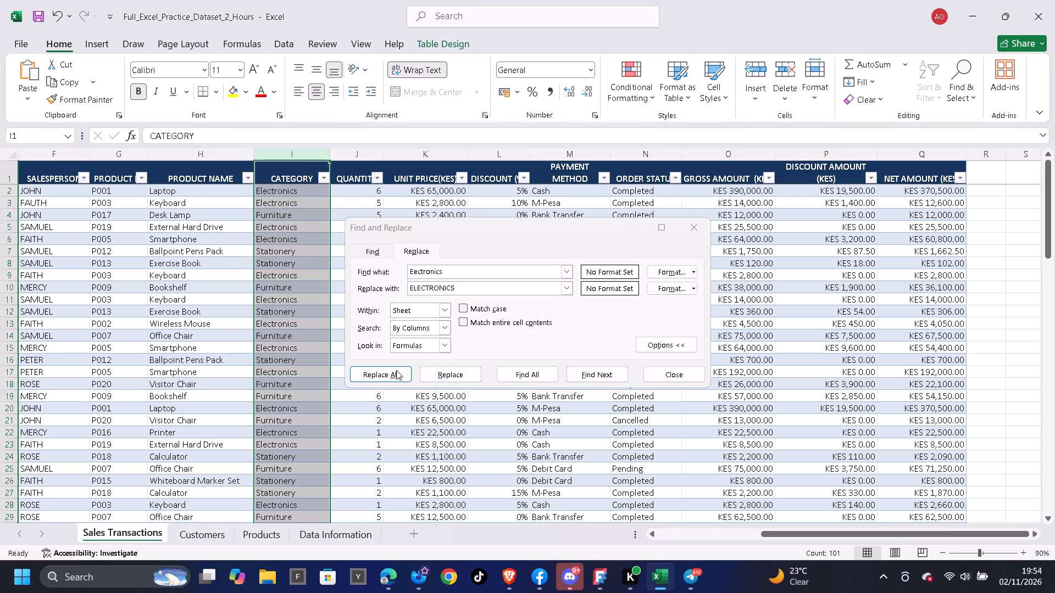
left_click(395, 369)
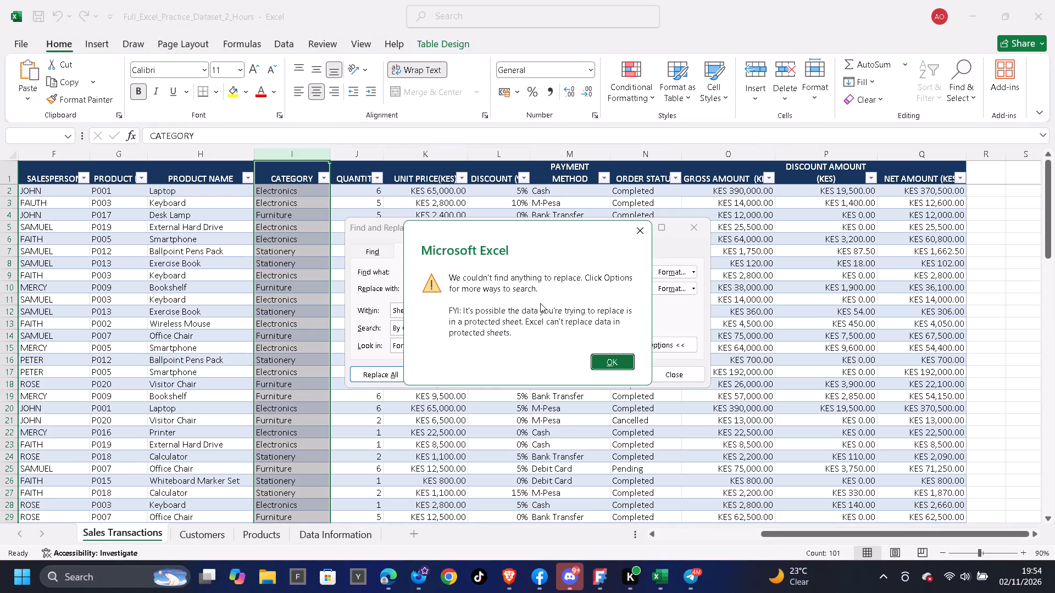
left_click(613, 365)
left_click(371, 426)
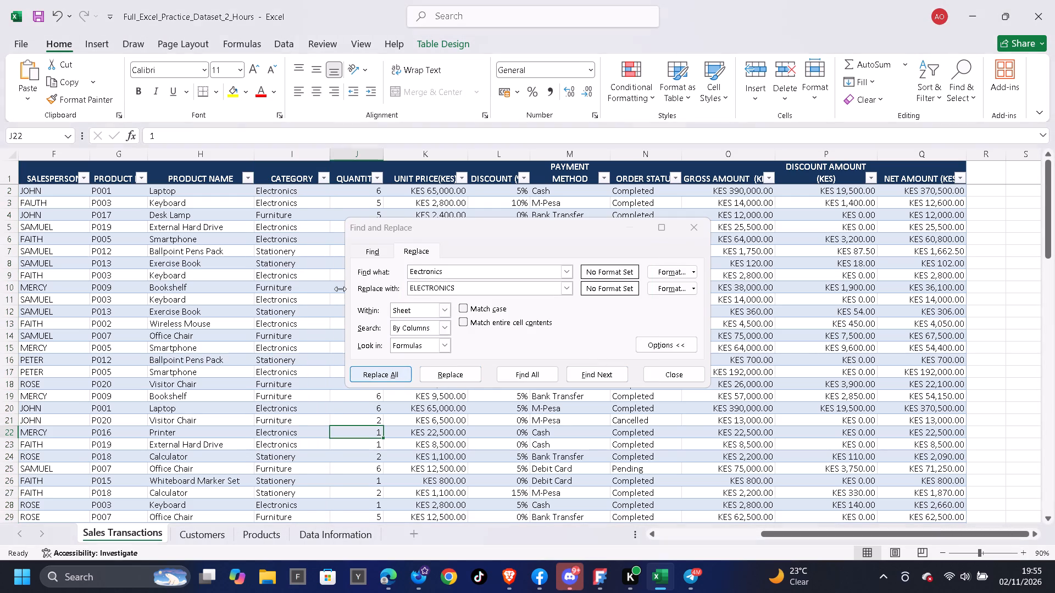
scroll(331, 269, "up", 11)
left_click(300, 161)
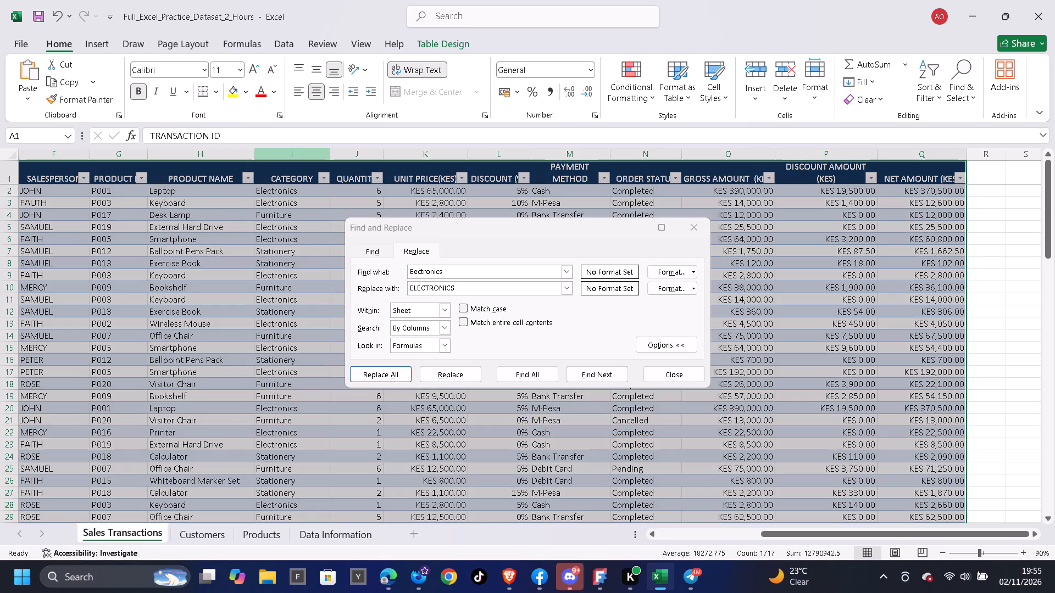
left_click(298, 155)
left_click(404, 374)
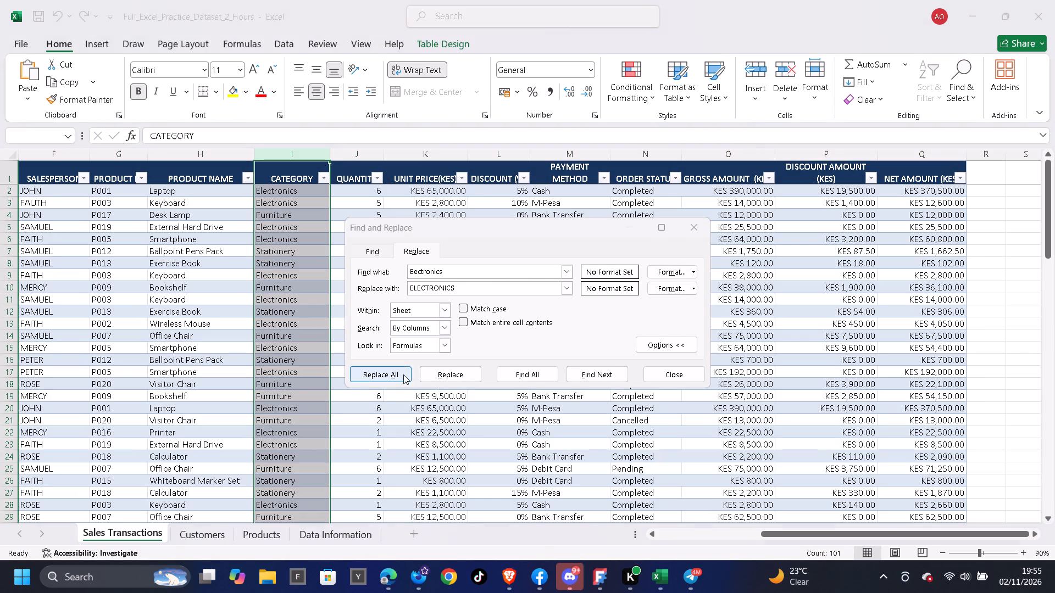
left_click(614, 362)
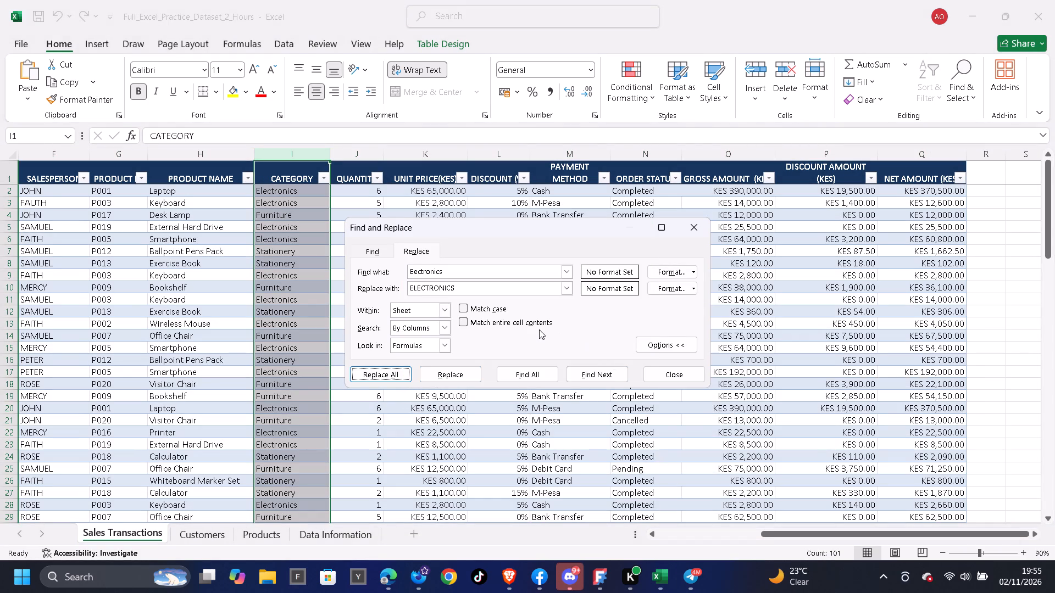
Correct the search text to "ELectronics" and replace all matches in the Category column with "ELECTRONICS".
left_click(414, 270)
key("l")
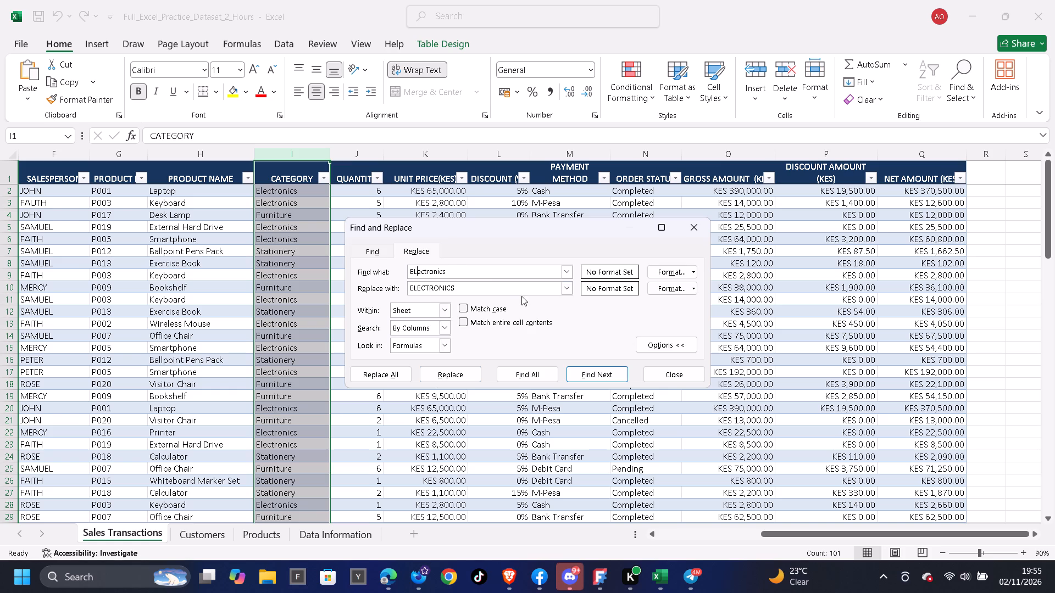
left_click(385, 369)
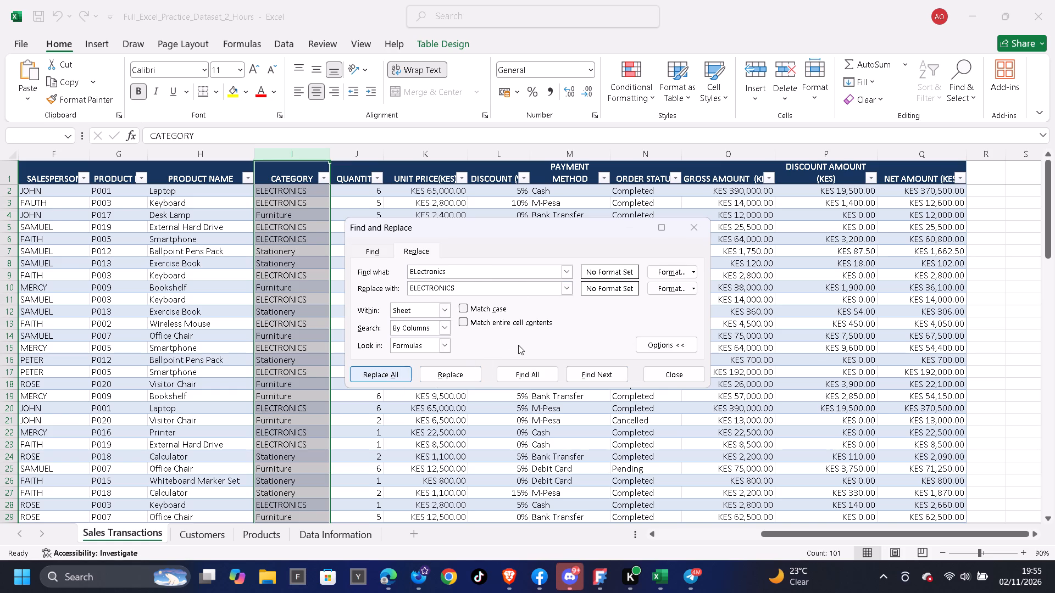
left_click(602, 335)
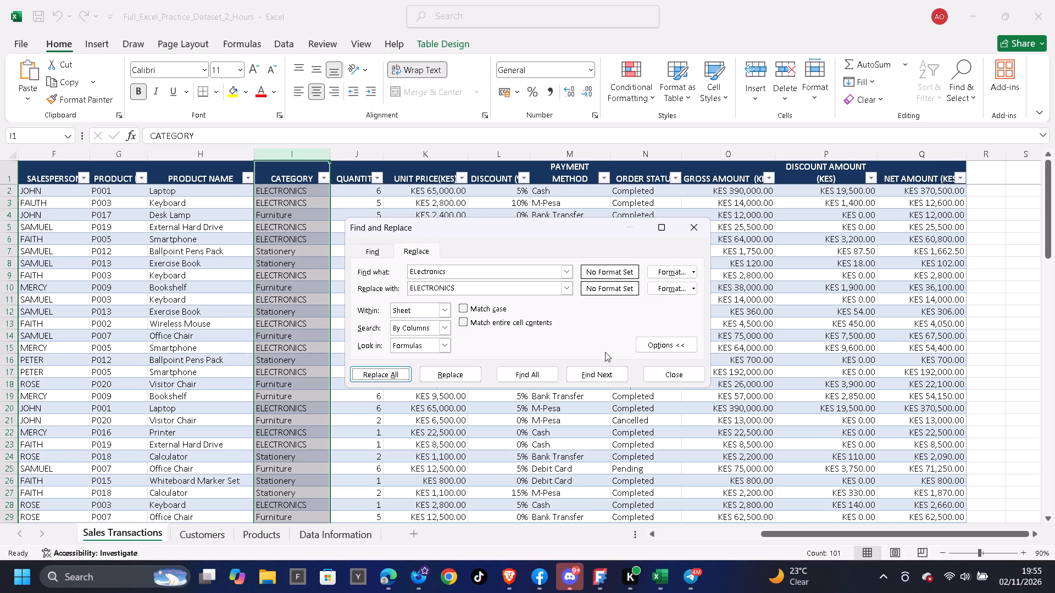
left_click(666, 378)
Replace all "Furniture" entries in the selected Category column with "FURNITURE".
scroll(329, 366, "up", 1)
scroll(329, 368, "down", 1)
scroll(335, 373, "up", 8)
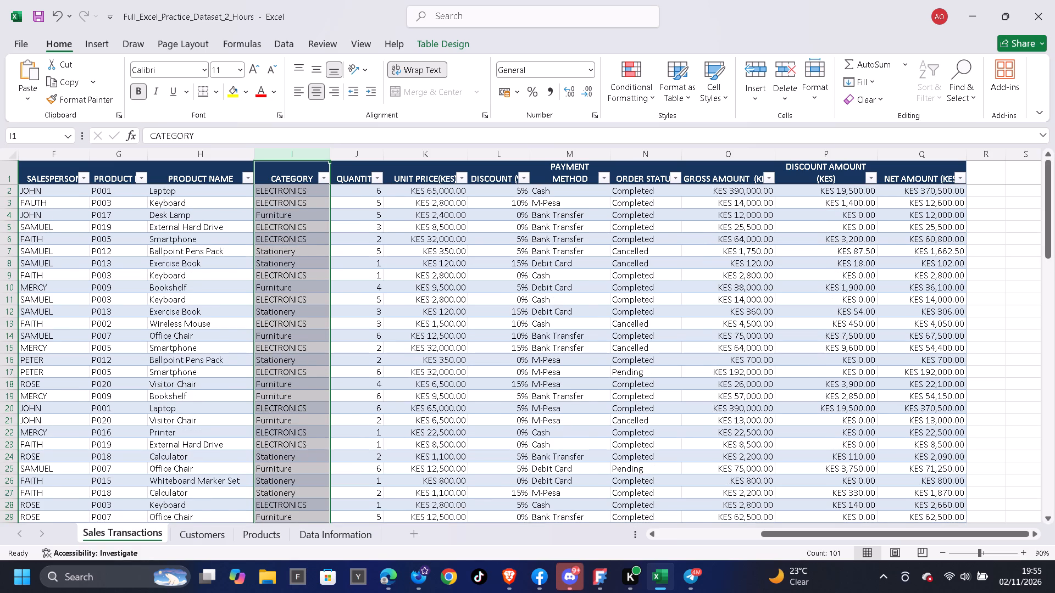
key("ctrl+f")
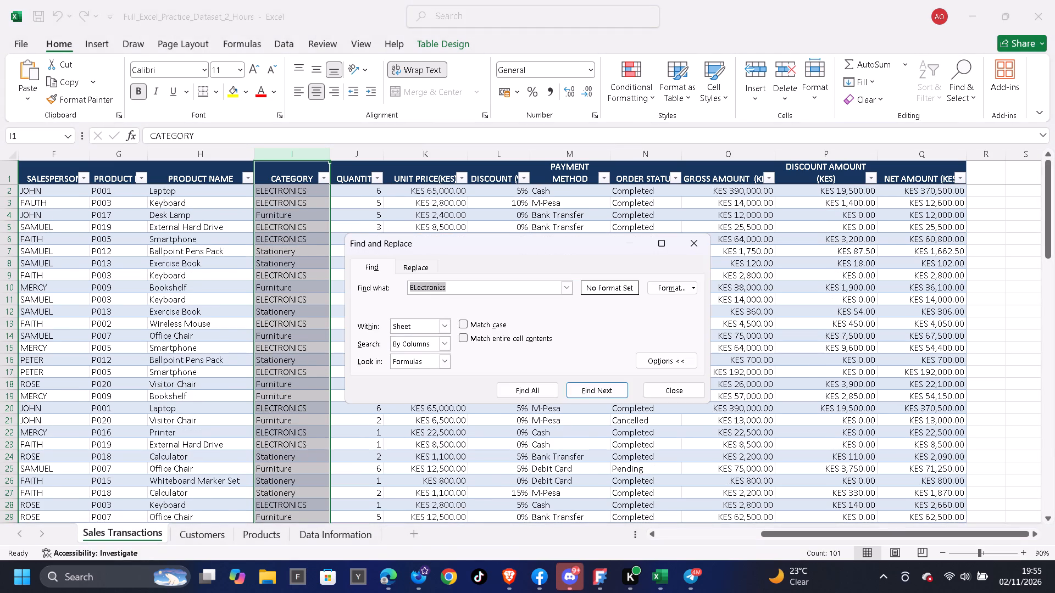
type("urniture")
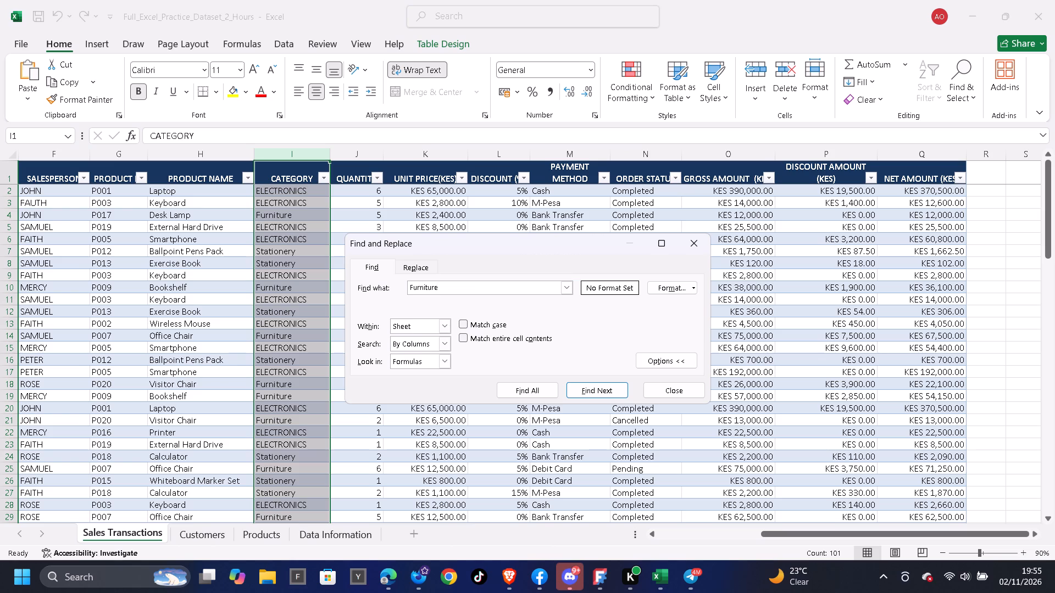
left_click(408, 266)
left_click(452, 288)
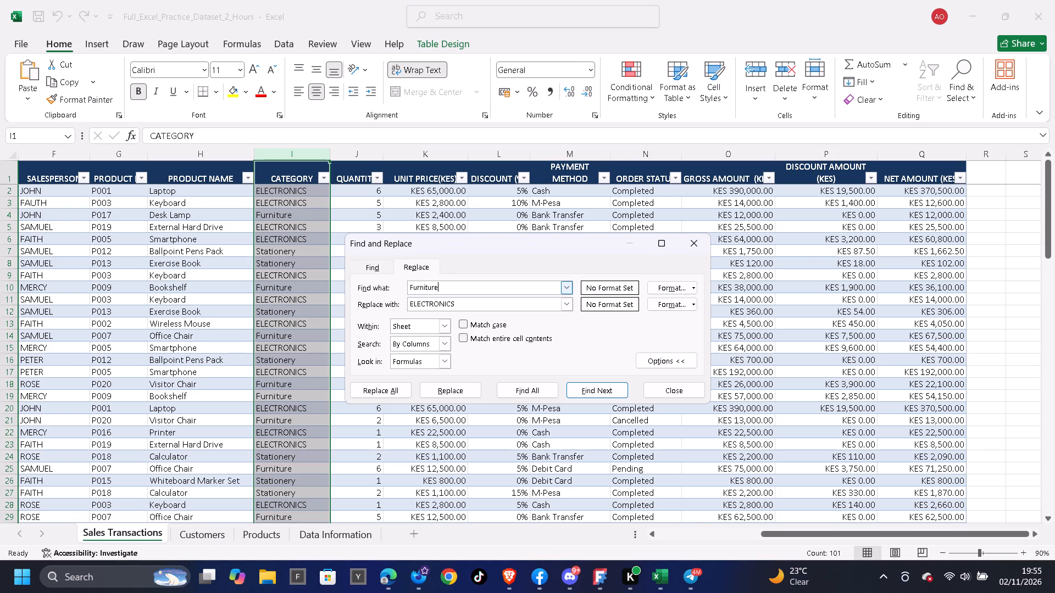
left_click(468, 307)
left_click_drag(463, 307, 410, 312)
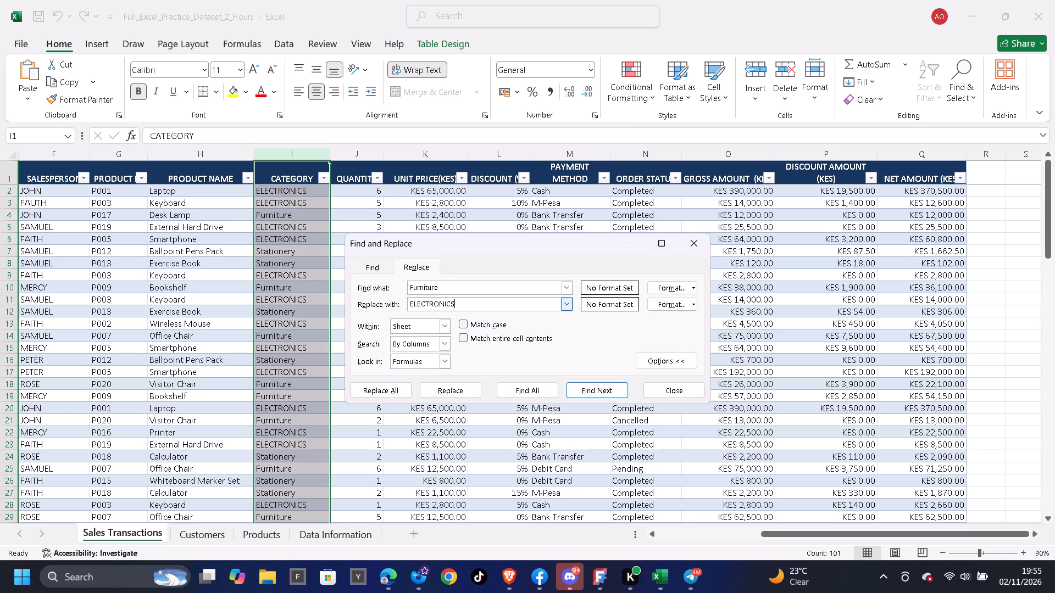
key("BackSpace")
key("BackSpace")
key("BackSpace")
key("BackSpace")
key("BackSpace")
key("BackSpace")
key("BackSpace")
key("BackSpace")
key("BackSpace")
key("BackSpace")
key("BackSpace")
key("BackSpace")
key("BackSpace")
key("BackSpace")
key("BackSpace")
key("BackSpace")
key("BackSpace")
type("FURNITURE")
left_click(383, 387)
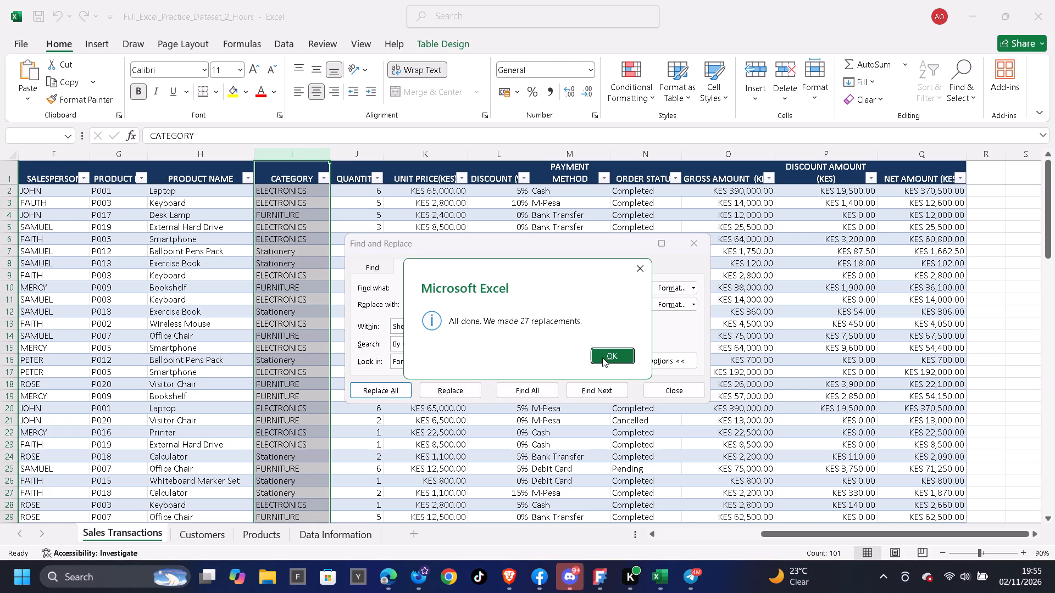
left_click(607, 353)
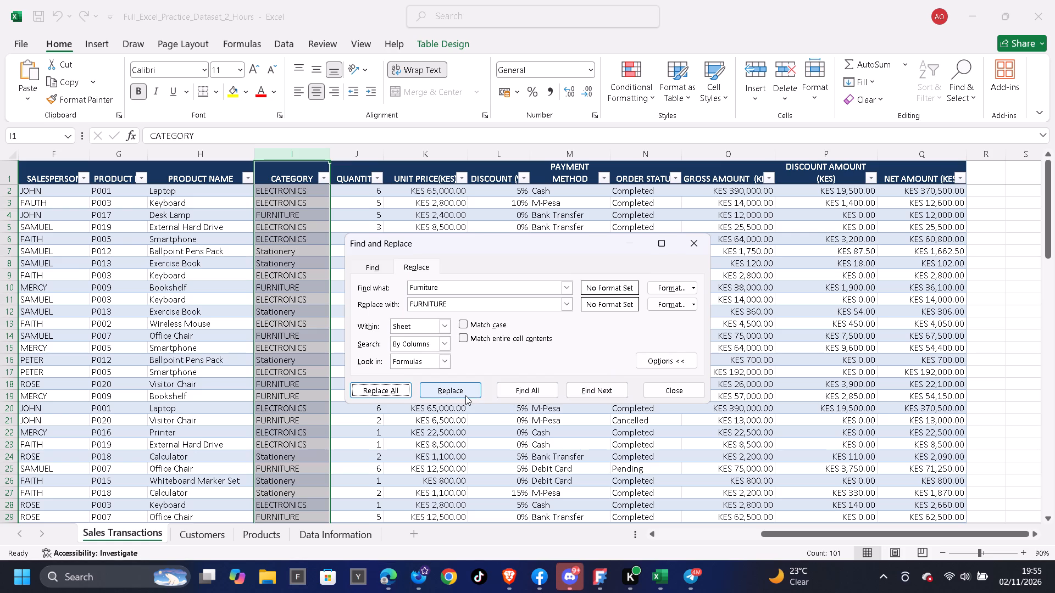
left_click(679, 388)
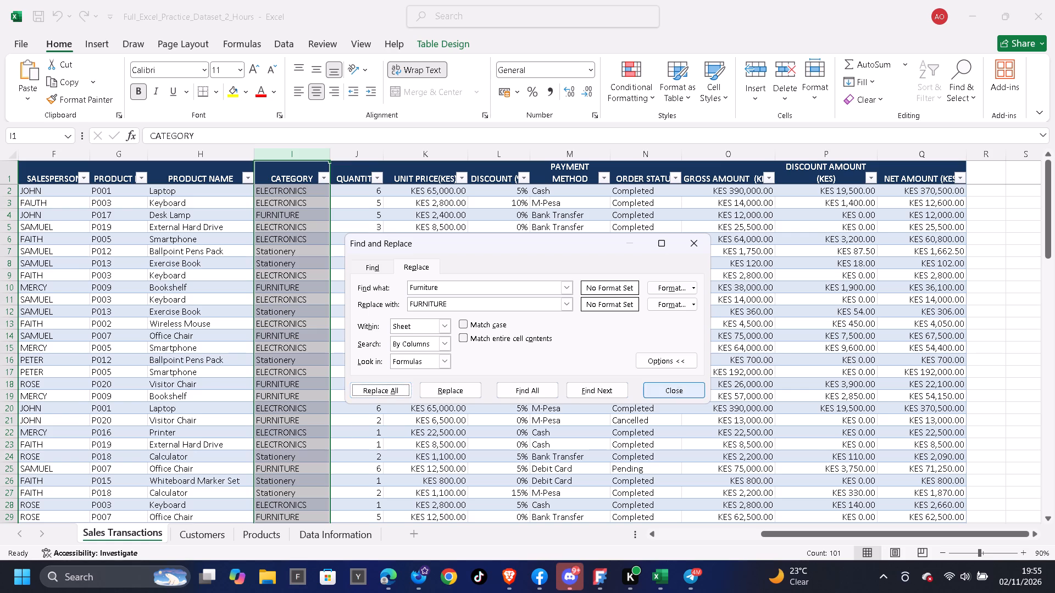
Check the Category column's distinct values and replace all "Stationery" entries in that column with "STATIONERY".
left_click(324, 177)
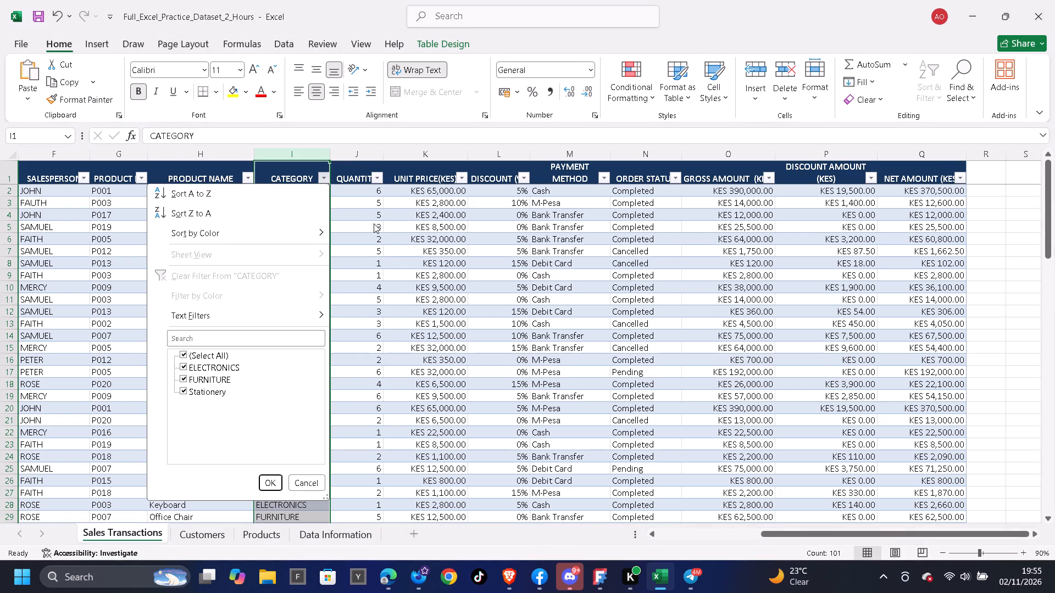
left_click(376, 237)
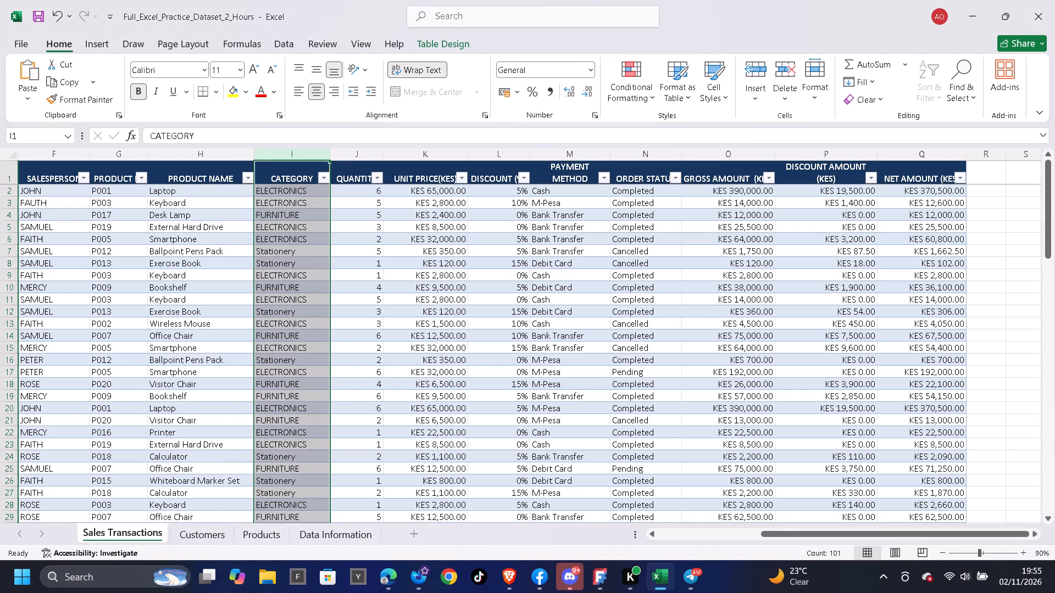
key("ctrl+f")
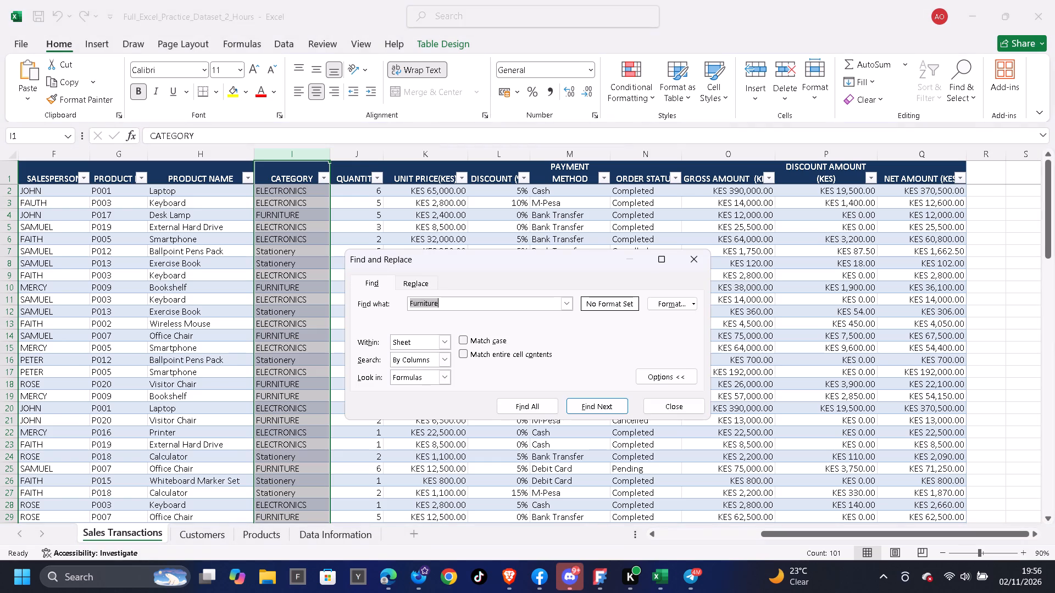
left_click(409, 279)
left_click(459, 297)
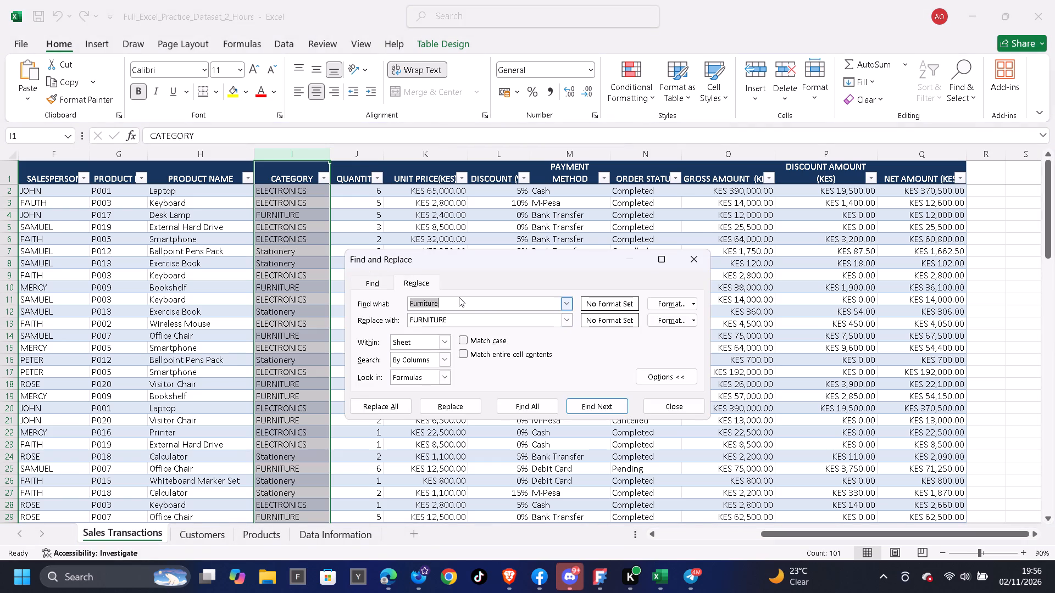
type("SA")
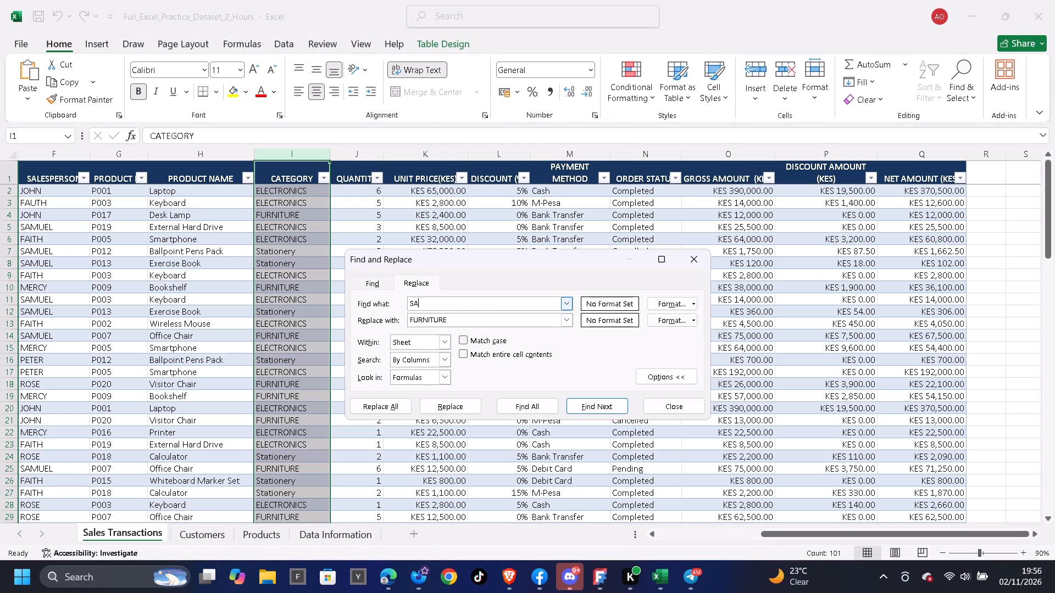
key("BackSpace")
type("tation")
type("ery")
left_click(460, 319)
key("BackSpace")
key("BackSpace")
key("BackSpace")
key("BackSpace")
key("BackSpace")
key("BackSpace")
key("BackSpace")
key("BackSpace")
key("BackSpace")
key("BackSpace")
key("BackSpace")
key("BackSpace")
key("BackSpace")
key("BackSpace")
key("BackSpace")
key("BackSpace")
key("BackSpace")
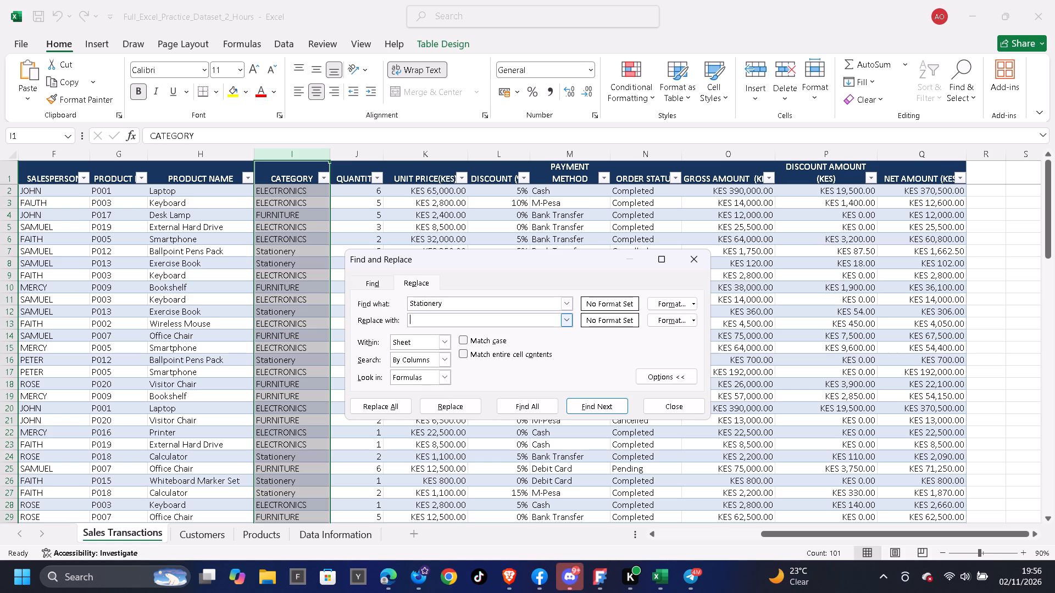
type("STAT")
key("o")
key("BackSpace")
type("IONERY")
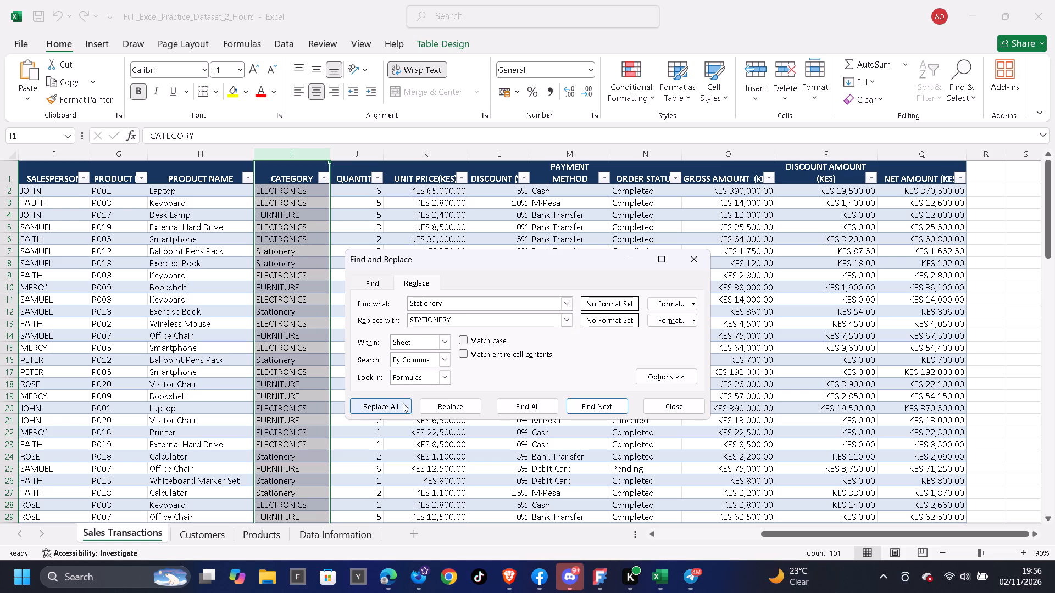
left_click(403, 403)
left_click(609, 356)
left_click(613, 371)
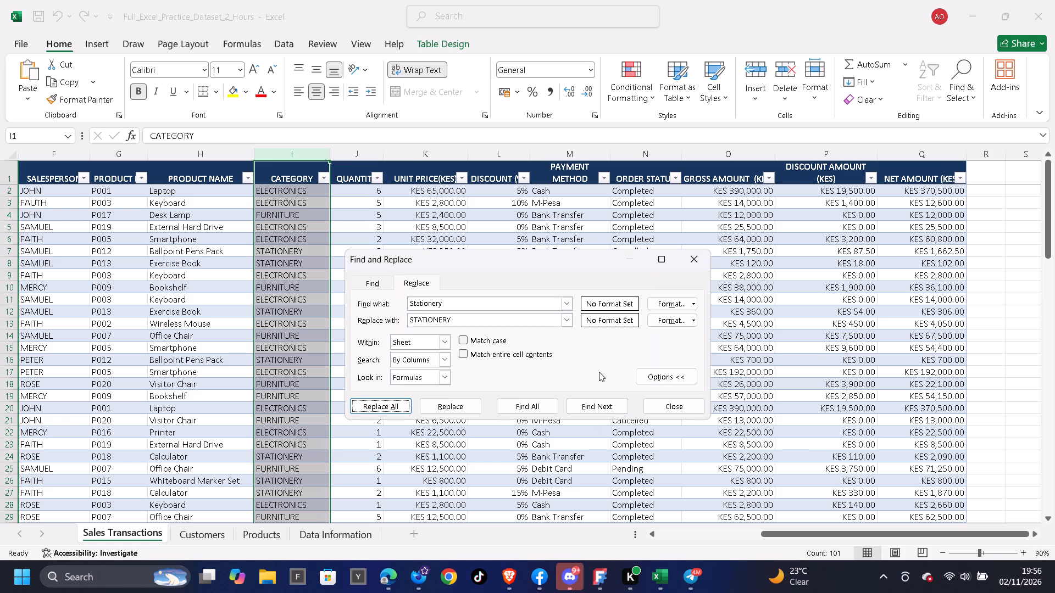
left_click(356, 220)
scroll(380, 225, "up", 1)
scroll(386, 233, "down", 3)
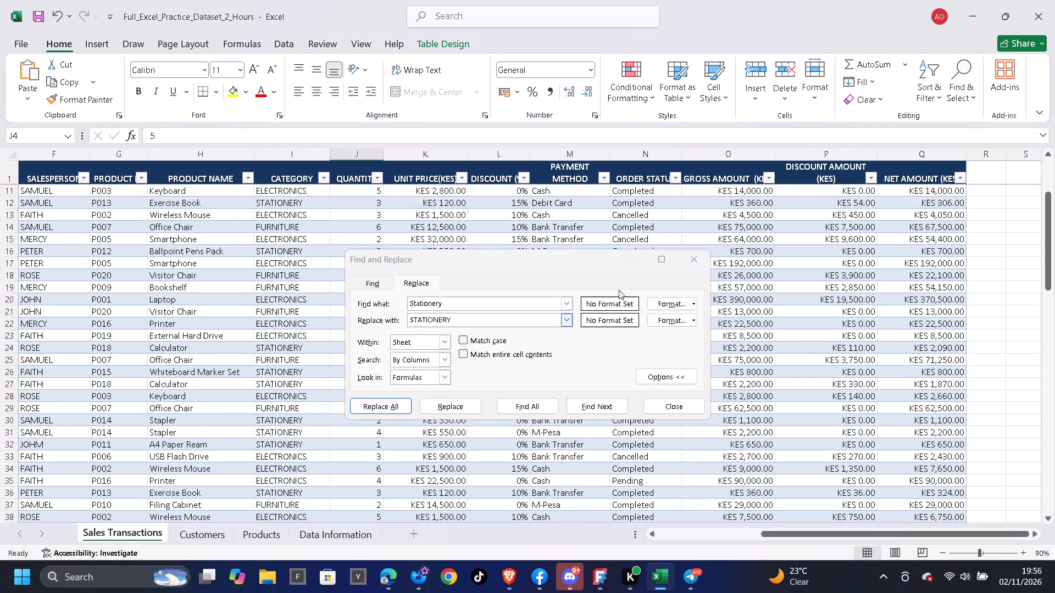
left_click(697, 261)
Examine the distinct values available for filtering in the Payment Method and Order Status columns.
scroll(423, 293, "up", 16)
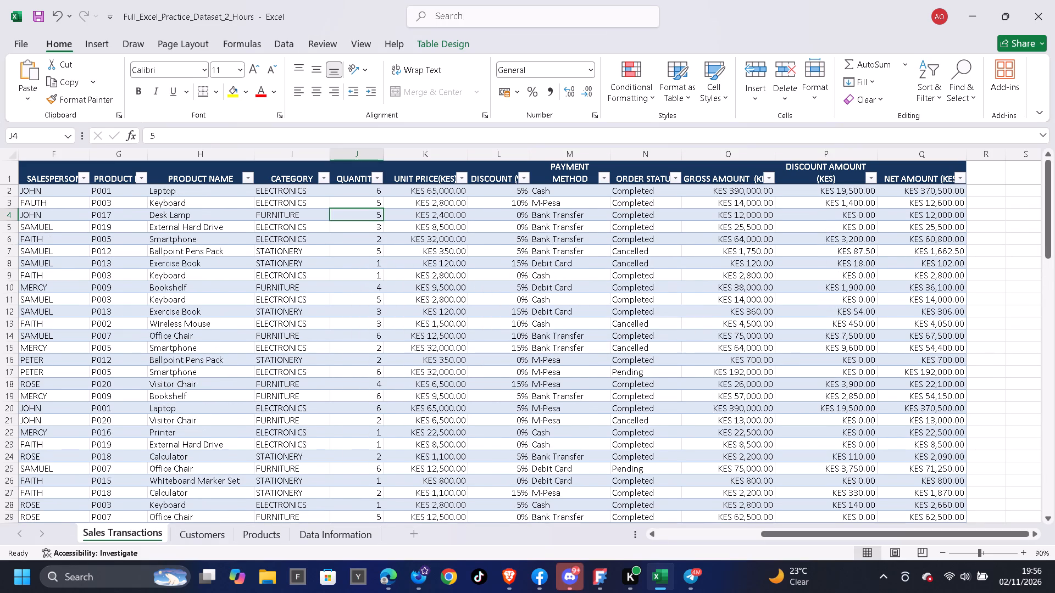
scroll(569, 318, "up", 2)
scroll(637, 276, "up", 5)
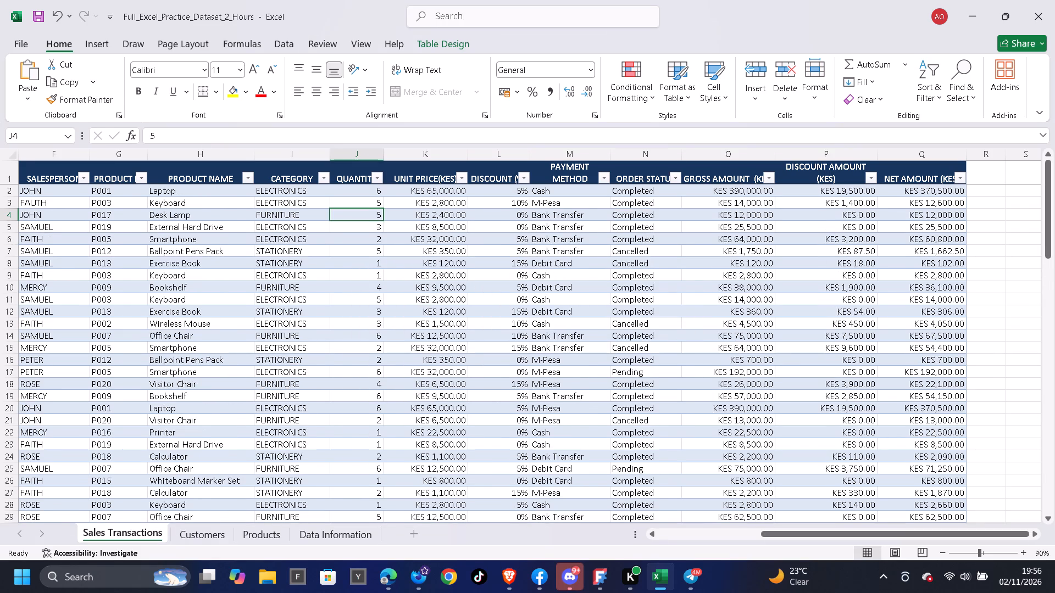
left_click(641, 175)
left_click(606, 174)
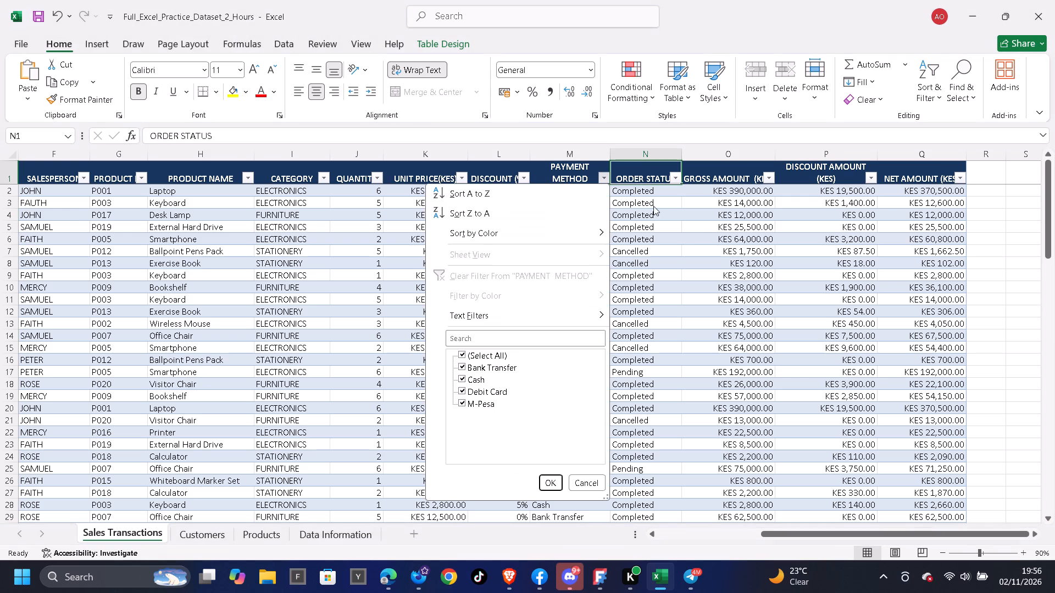
left_click(683, 250)
left_click(676, 171)
left_click(678, 175)
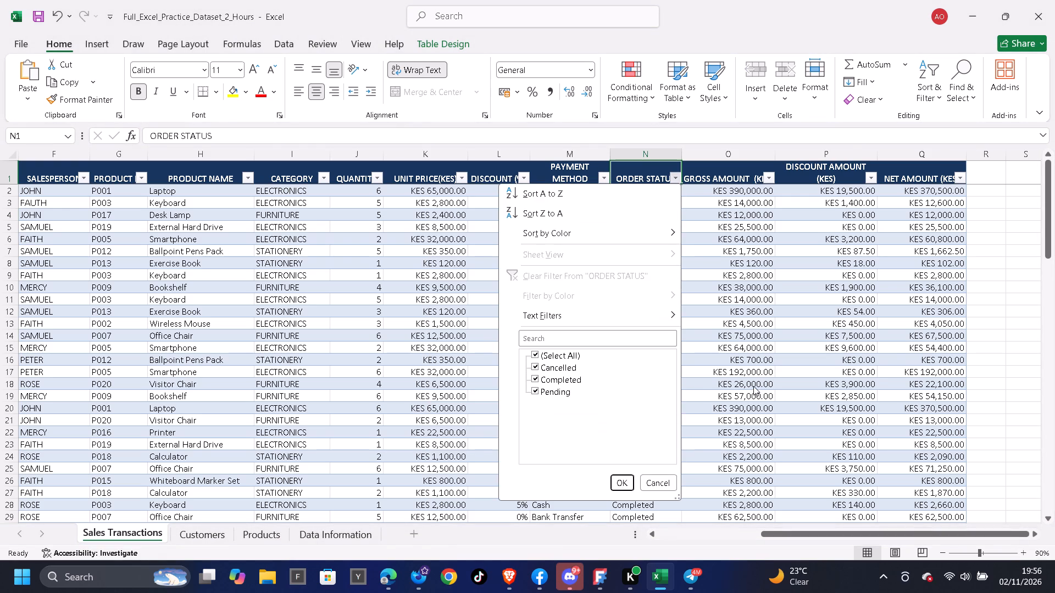
left_click(735, 333)
scroll(686, 242, "up", 5)
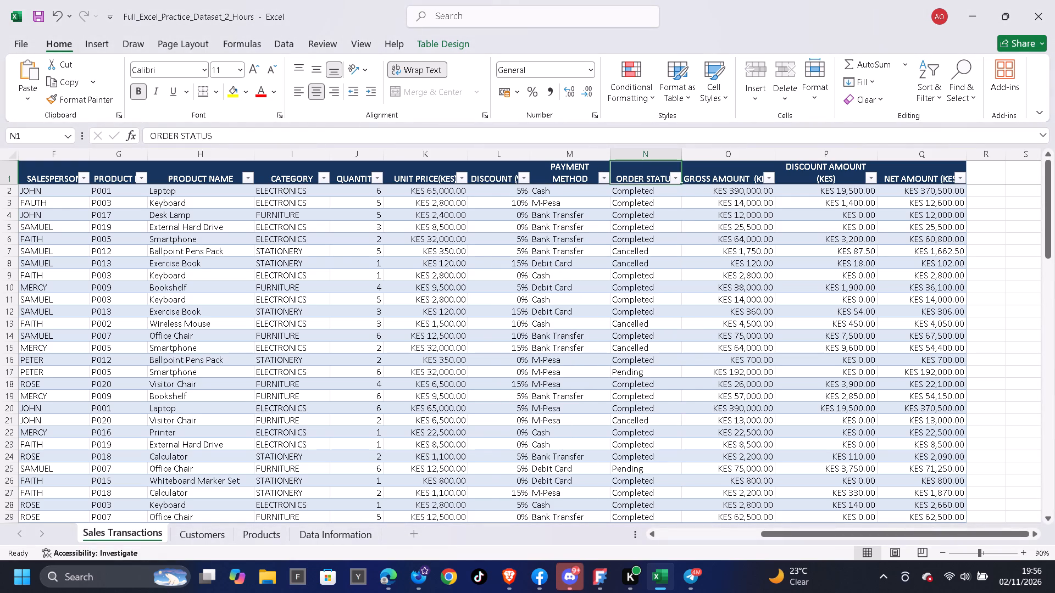
scroll(681, 204, "up", 1)
Enter "COMPLETED" in uppercase in the Order Status column for rows 2 to 6, cells N2 through N6.
key("Down")
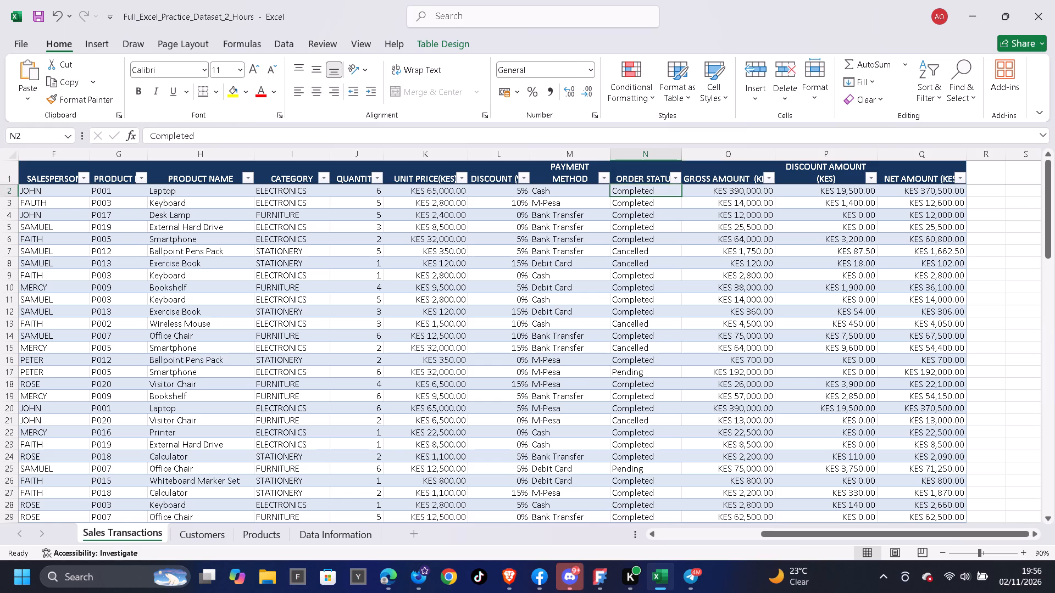
type("COMPLETED")
key("Down")
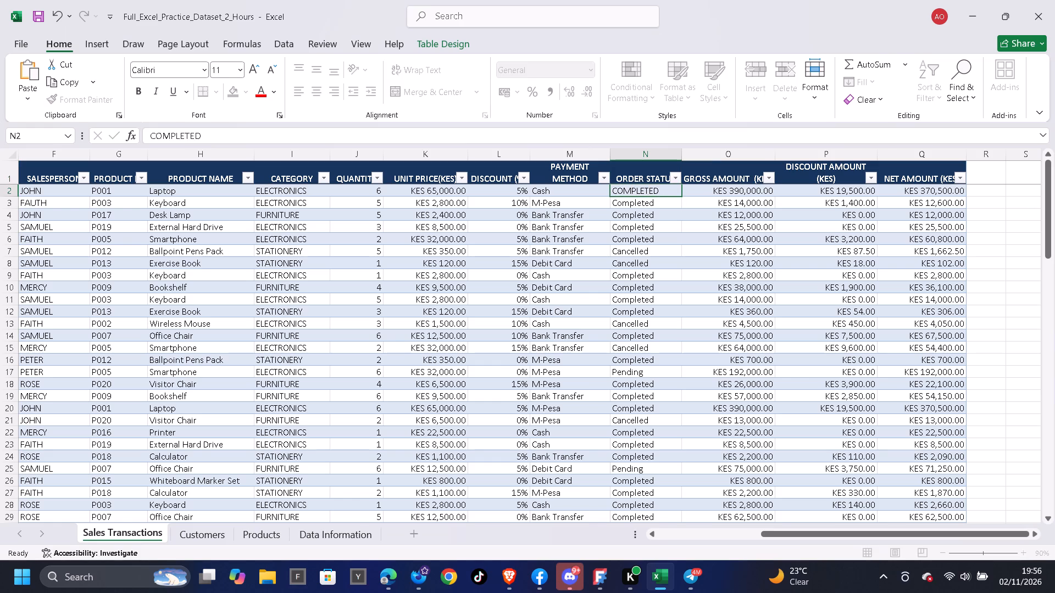
type("COMPLETED")
key("Down")
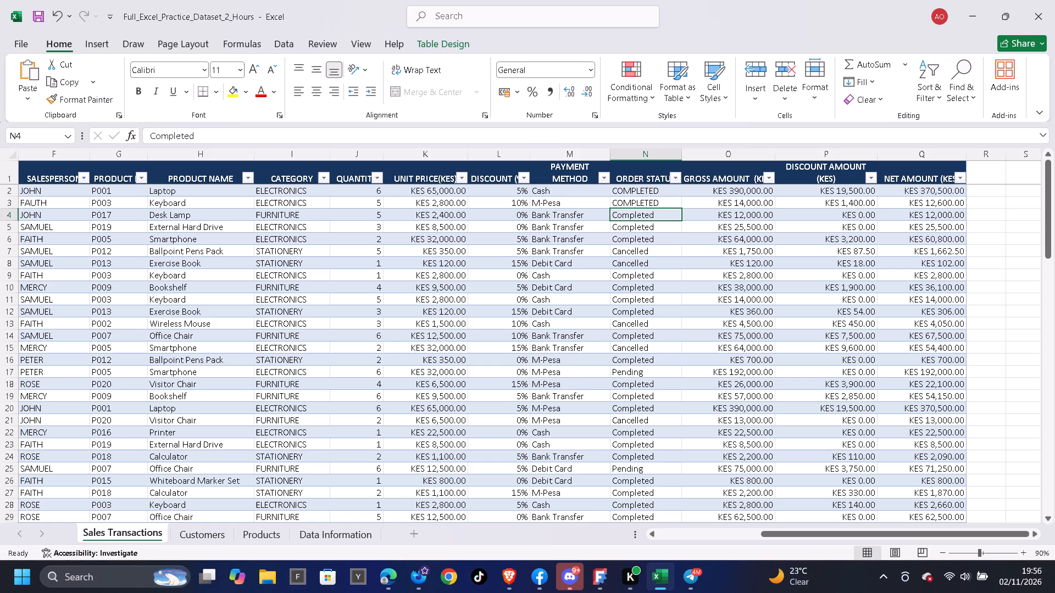
type("COMPLETED")
key("Down")
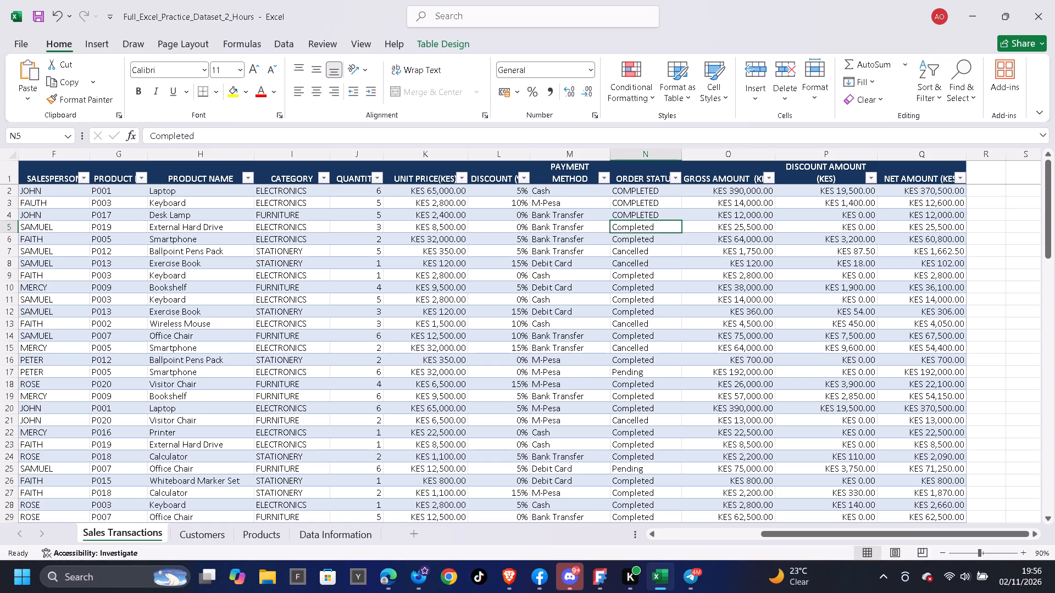
type("COMPLETED")
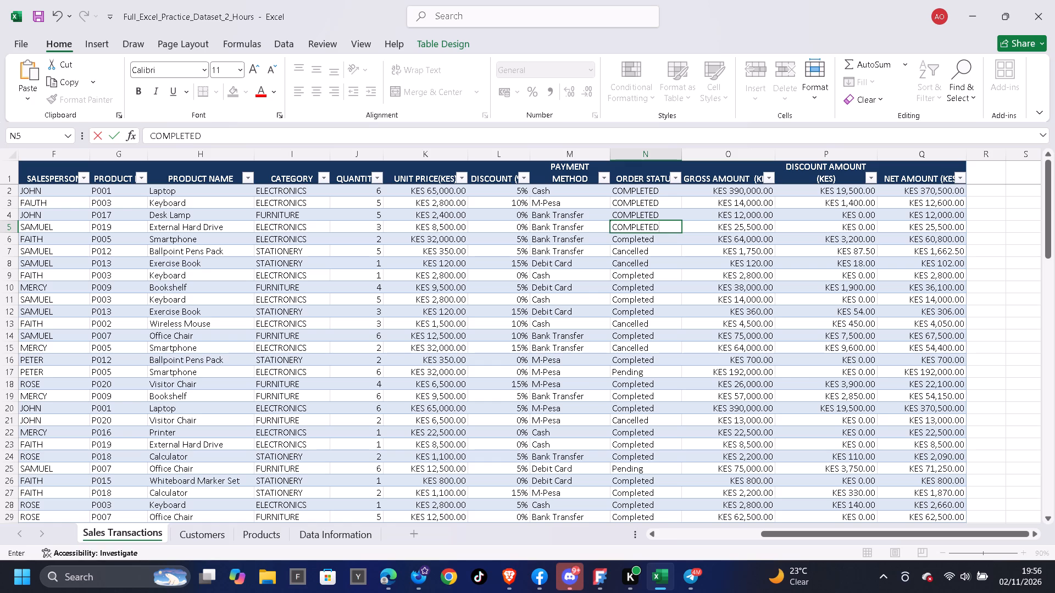
key("Down")
type("COMPLETED")
key("Down")
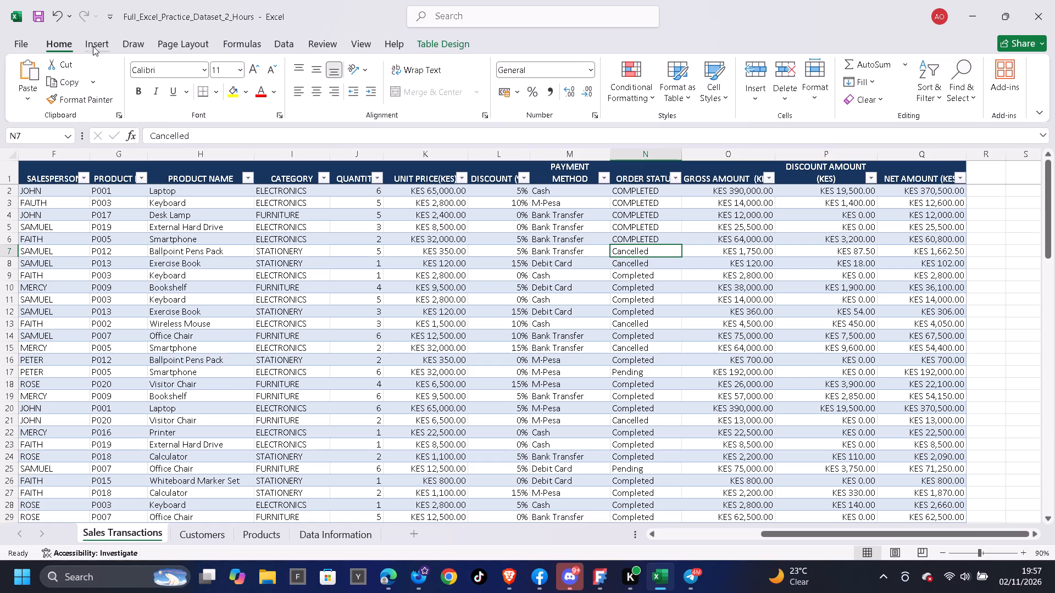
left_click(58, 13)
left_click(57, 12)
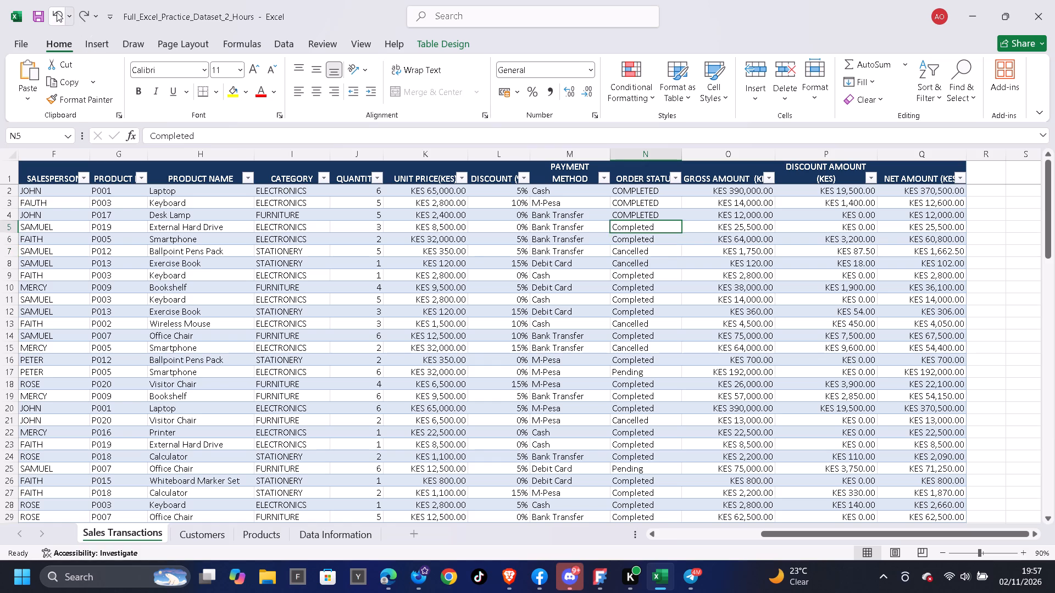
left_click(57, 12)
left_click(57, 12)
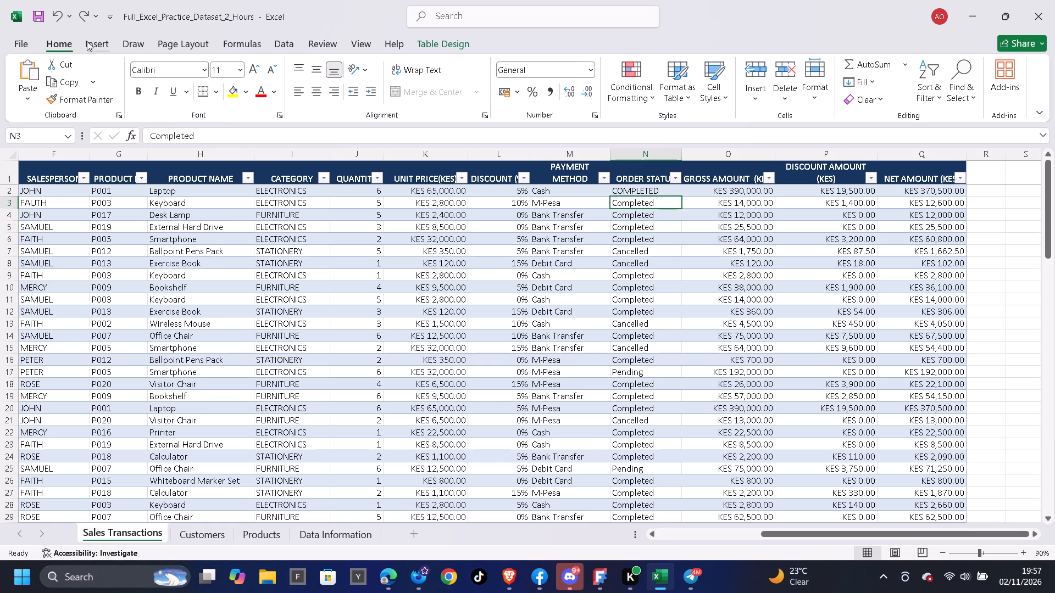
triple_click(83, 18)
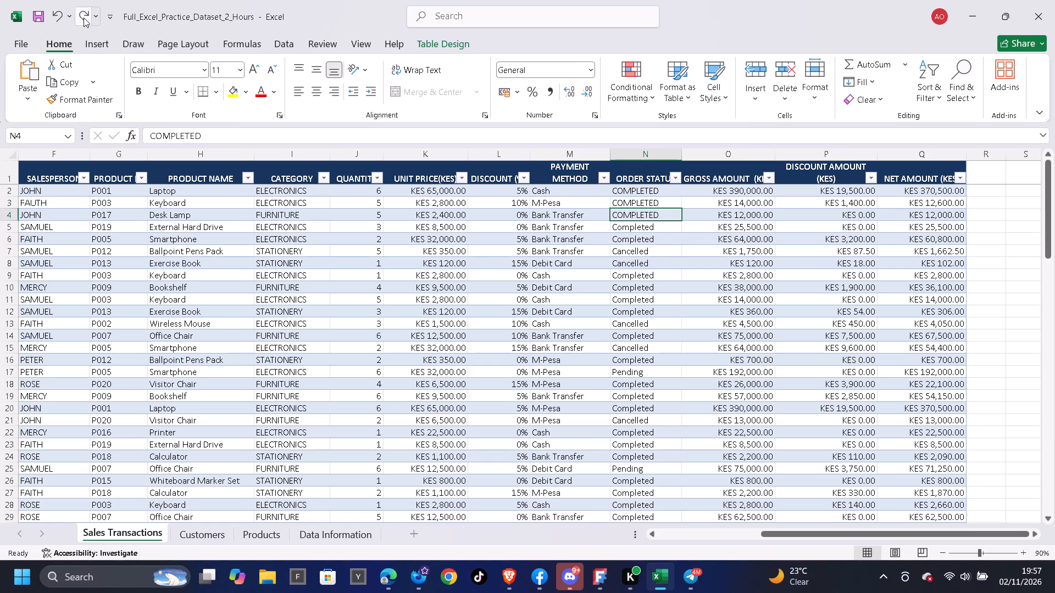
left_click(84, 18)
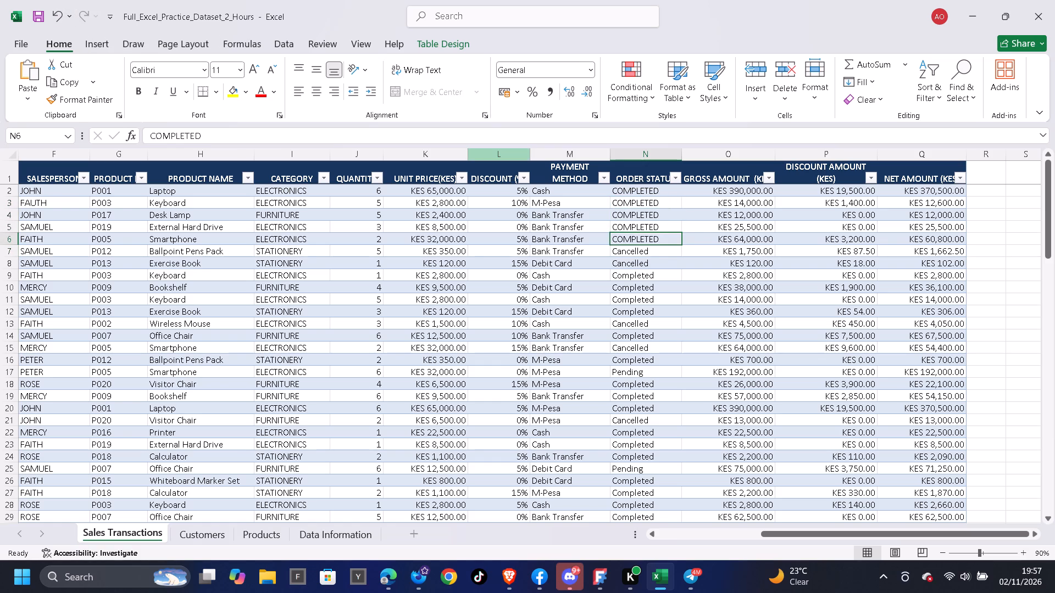
Enter "CANCELLED" in Order Status cells N7 and N8, and "COMPLETED" in cell N9.
left_click(648, 252)
type("CANCELLED")
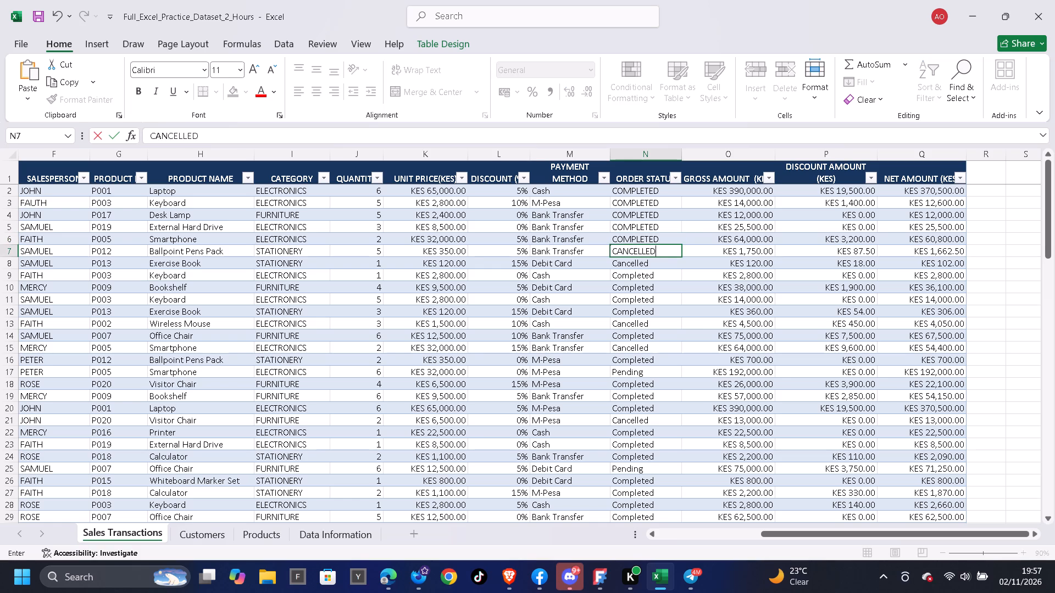
key("Down")
type("CANCELLED")
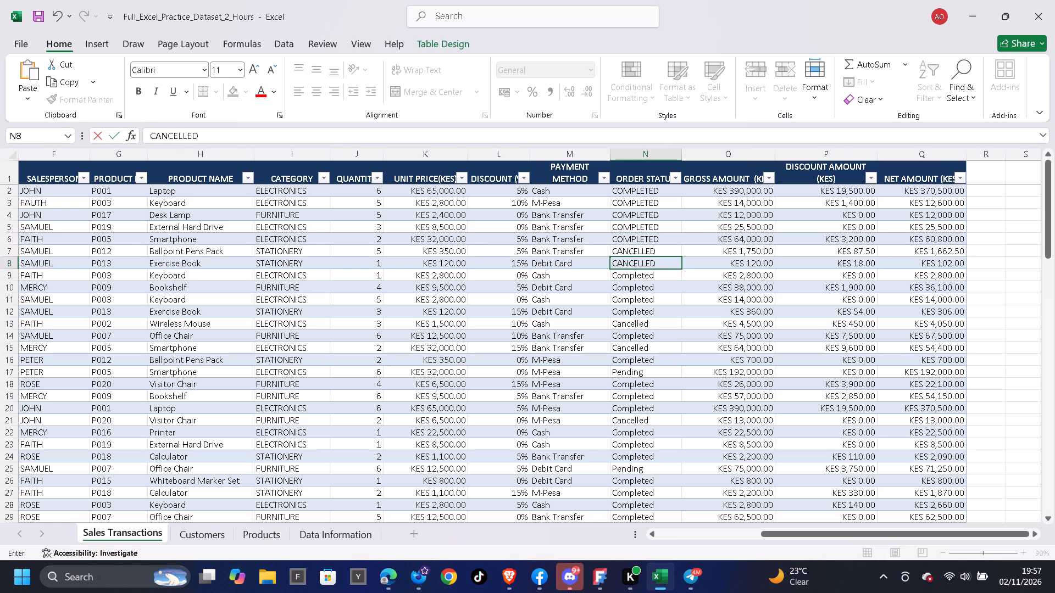
key("Down")
type("COMPLETED")
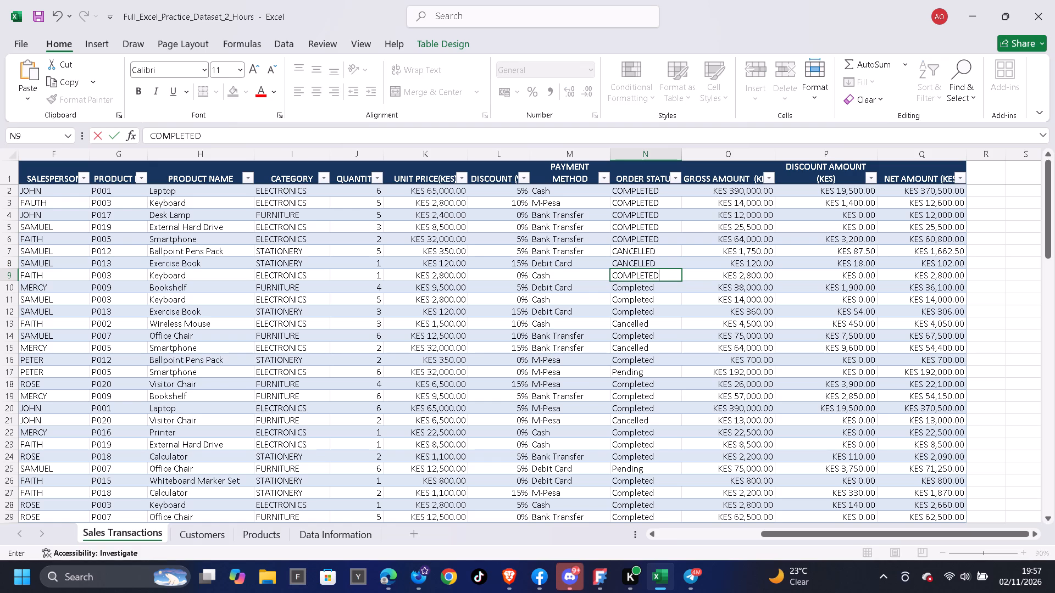
left_click(672, 310)
Replace all "Completed" entries on the sheet with "COMPLETED", checking the Order Status column's distinct values.
left_click(675, 175)
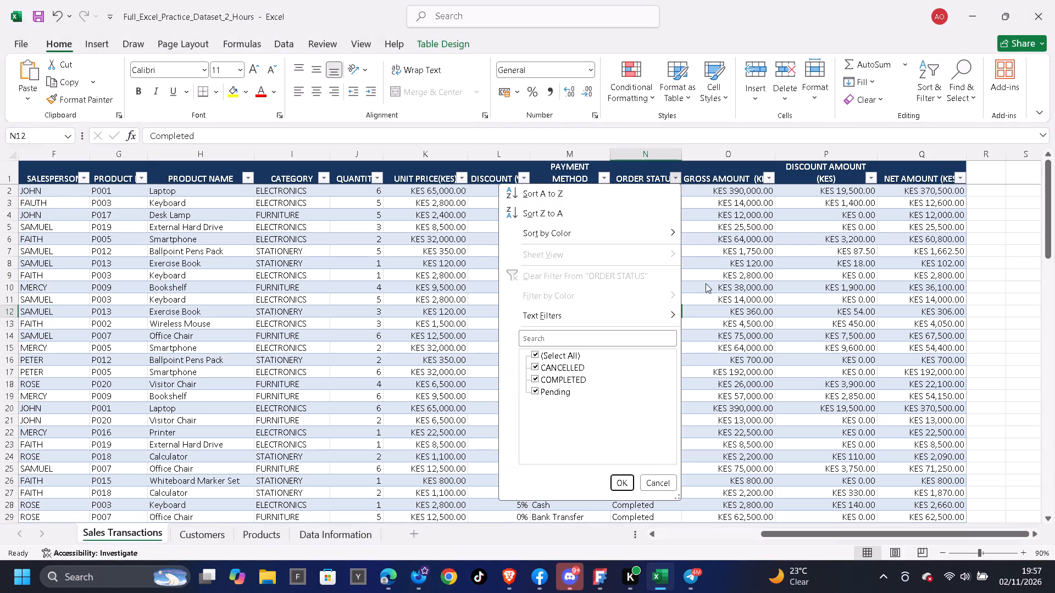
left_click(707, 284)
key("ctrl+f")
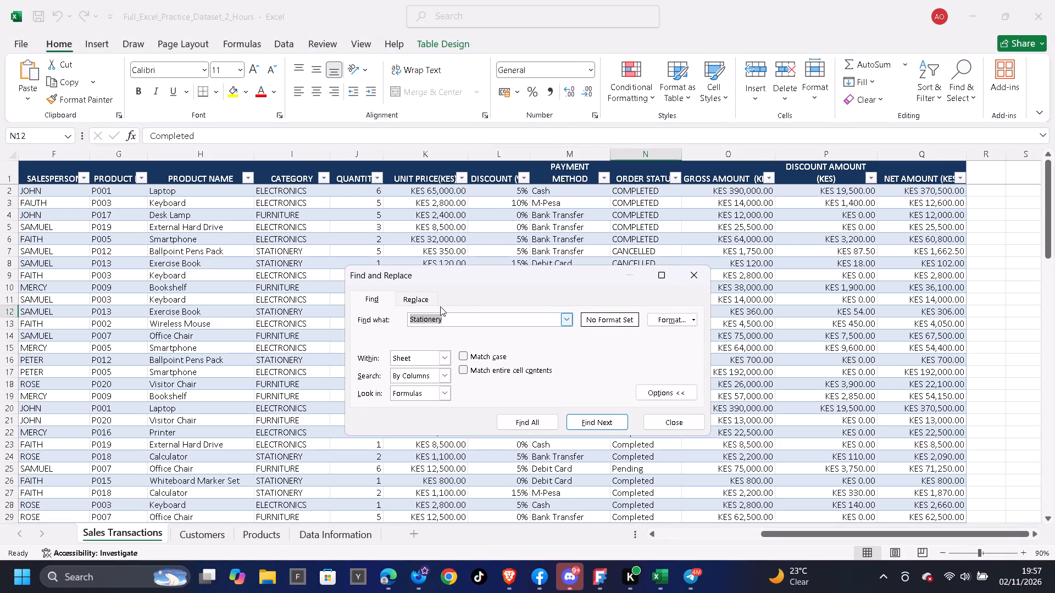
left_click(412, 296)
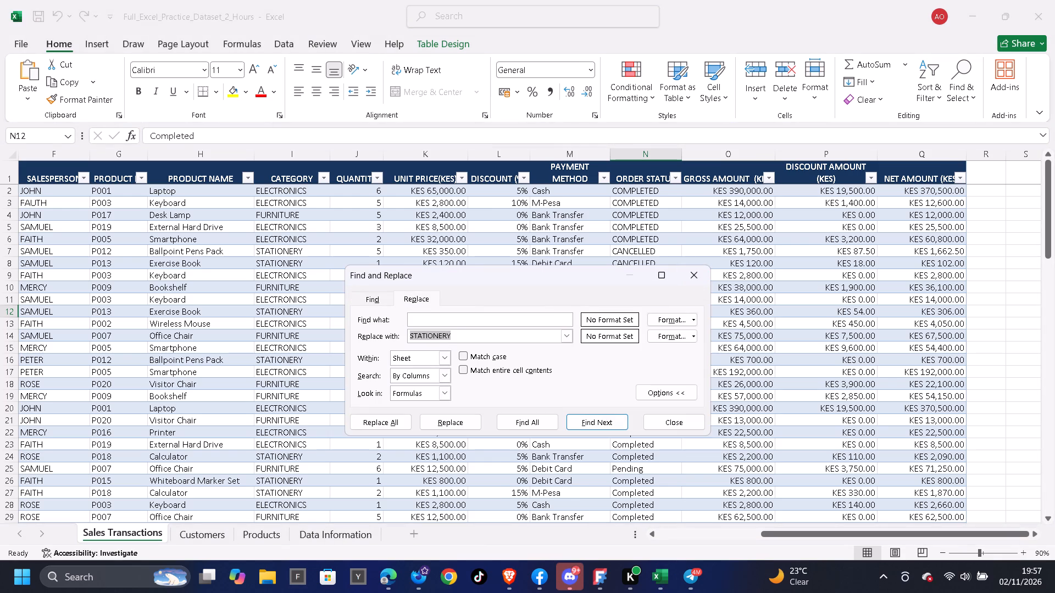
left_click_drag(473, 322, 425, 323)
left_click(423, 321)
left_click_drag(455, 316, 407, 322)
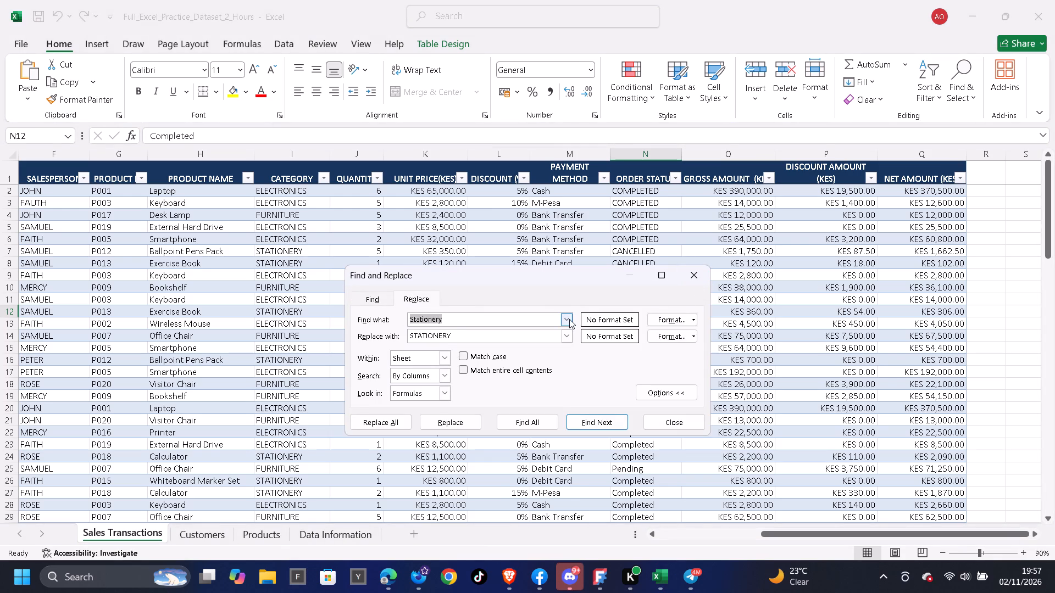
key("c")
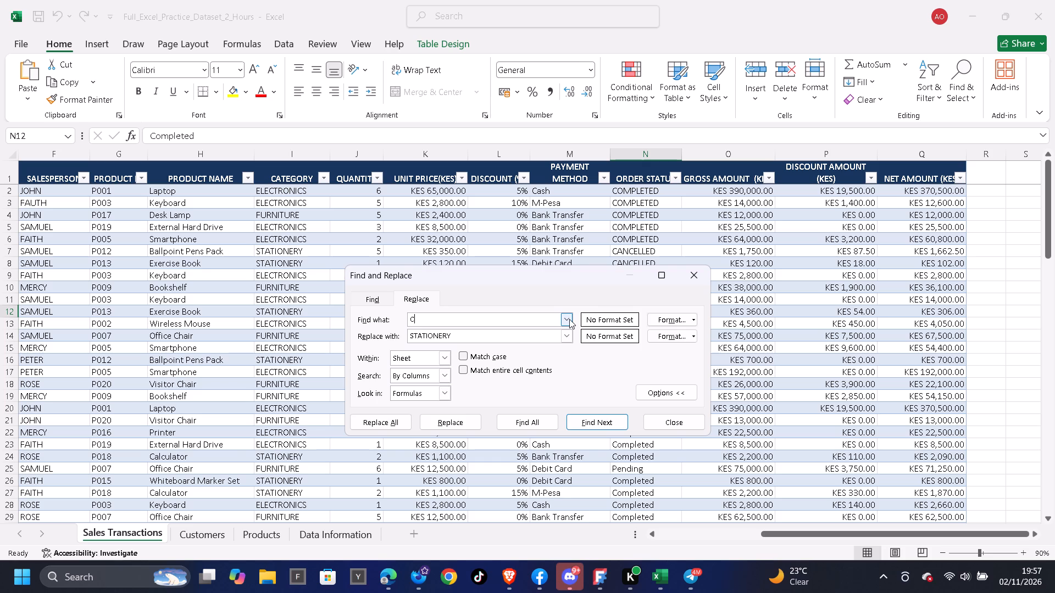
type("ompleted")
left_click(505, 337)
key("BackSpace")
key("BackSpace")
key("BackSpace")
key("BackSpace")
key("BackSpace")
key("BackSpace")
key("BackSpace")
key("BackSpace")
key("BackSpace")
key("BackSpace")
key("BackSpace")
key("BackSpace")
key("BackSpace")
key("BackSpace")
key("BackSpace")
key("BackSpace")
key("BackSpace")
key("BackSpace")
key("BackSpace")
key("BackSpace")
type("COMPLETED")
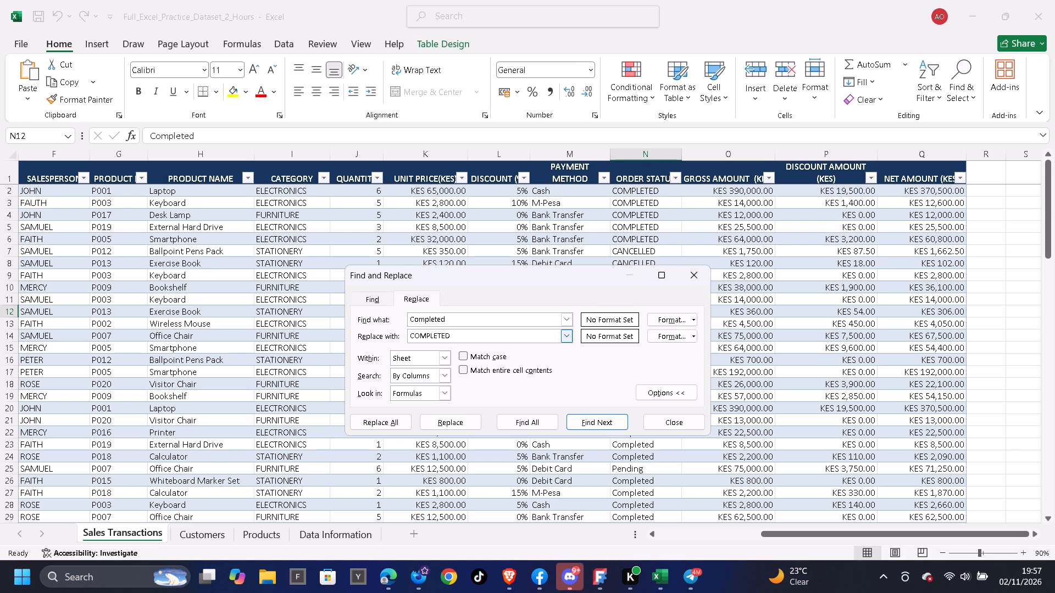
left_click(399, 422)
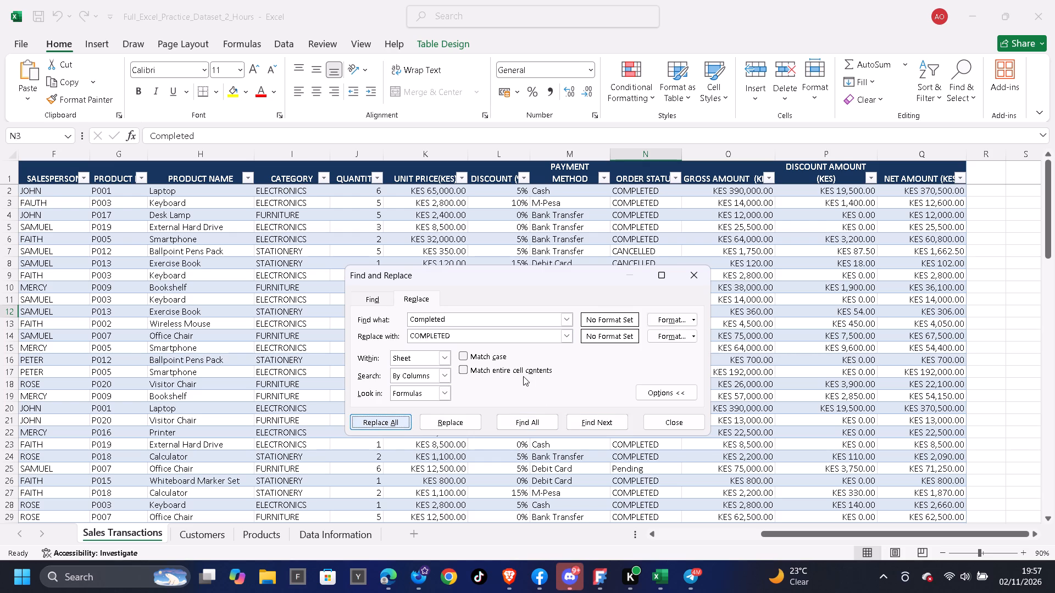
left_click(607, 441)
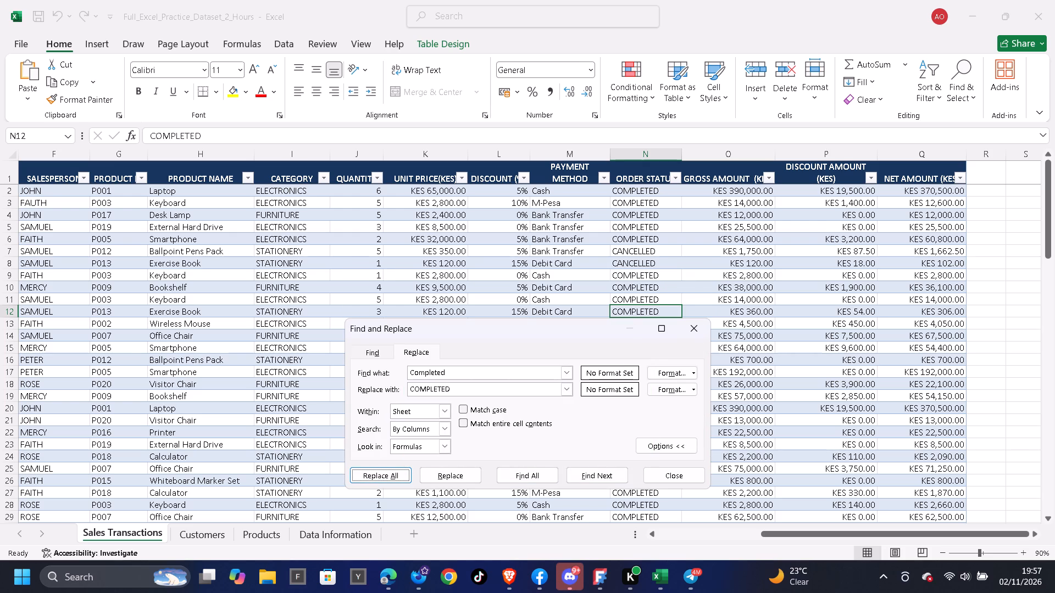
left_click(675, 178)
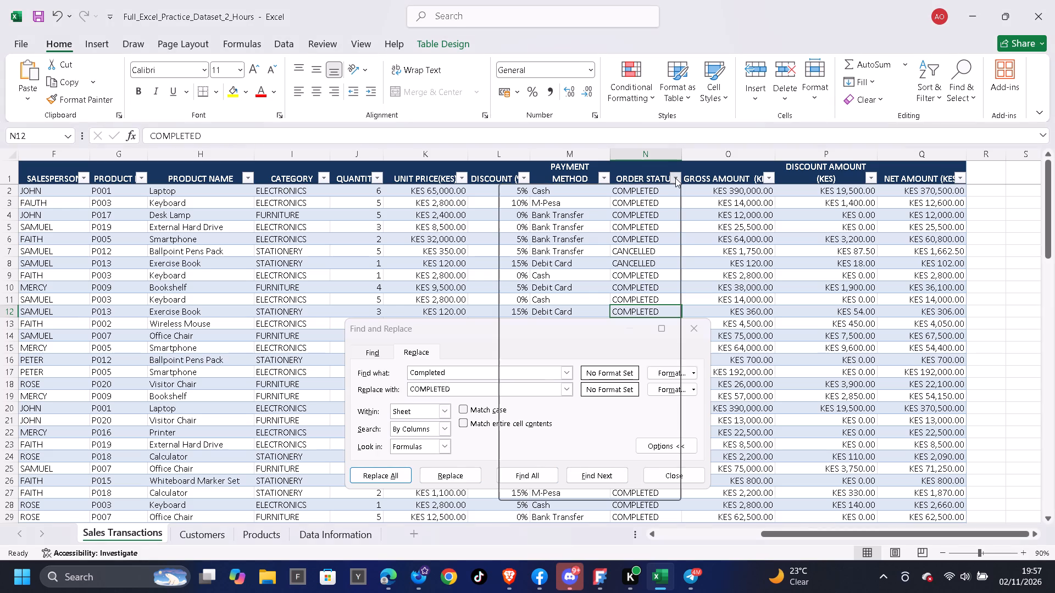
left_click(709, 234)
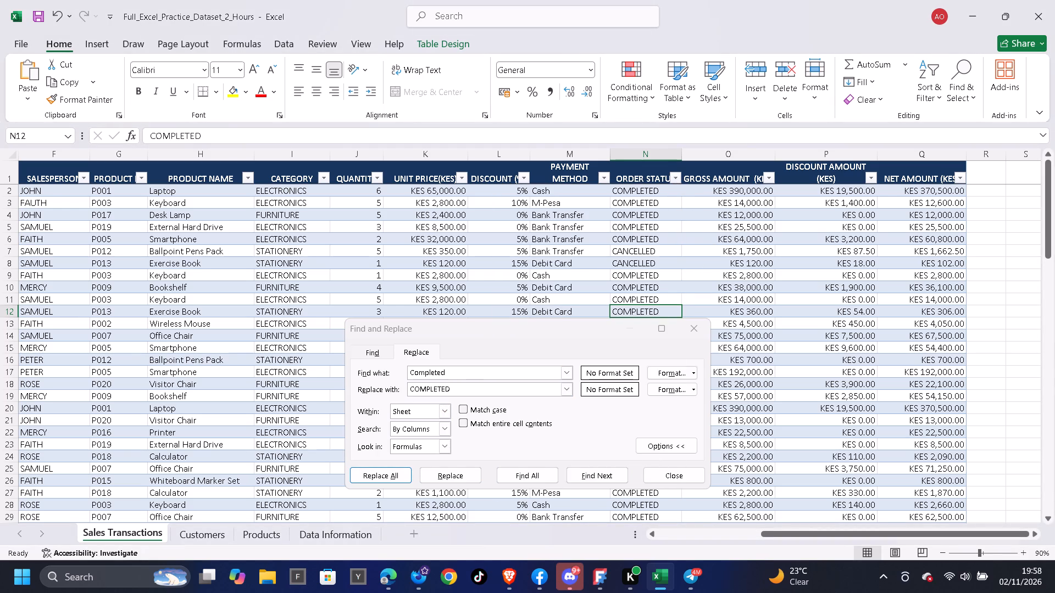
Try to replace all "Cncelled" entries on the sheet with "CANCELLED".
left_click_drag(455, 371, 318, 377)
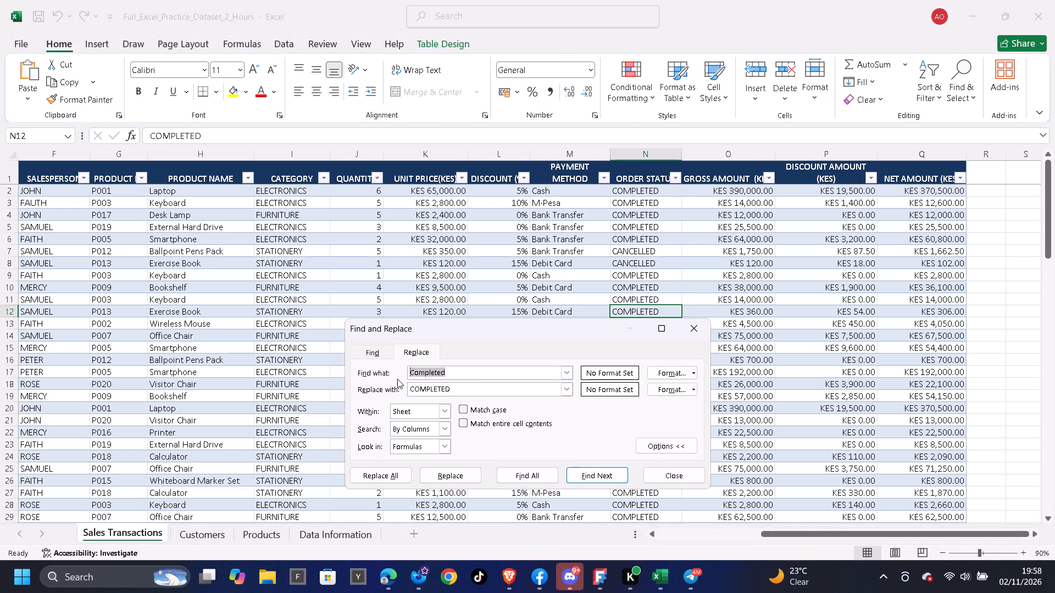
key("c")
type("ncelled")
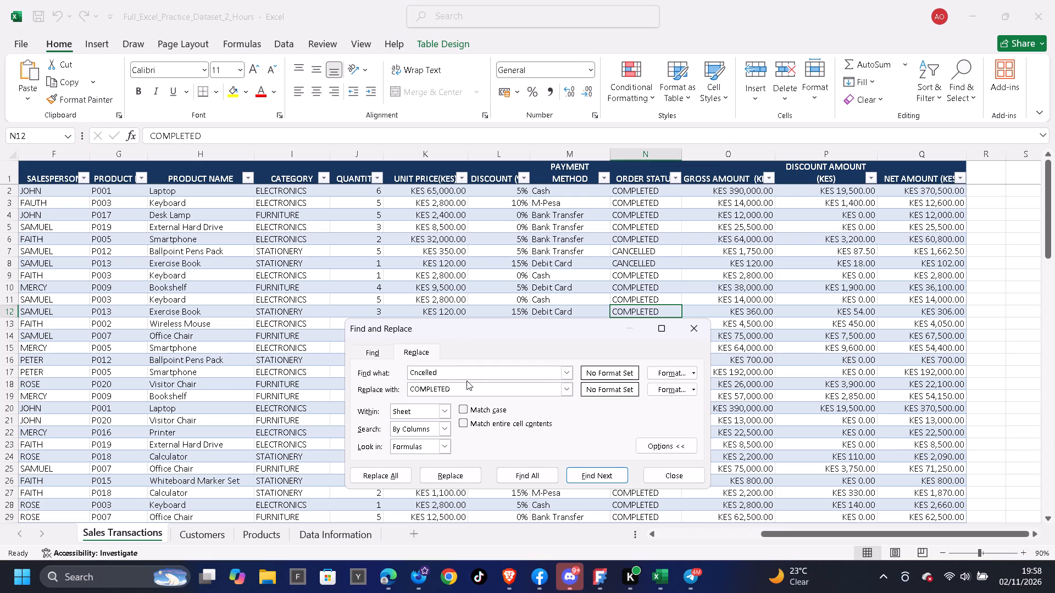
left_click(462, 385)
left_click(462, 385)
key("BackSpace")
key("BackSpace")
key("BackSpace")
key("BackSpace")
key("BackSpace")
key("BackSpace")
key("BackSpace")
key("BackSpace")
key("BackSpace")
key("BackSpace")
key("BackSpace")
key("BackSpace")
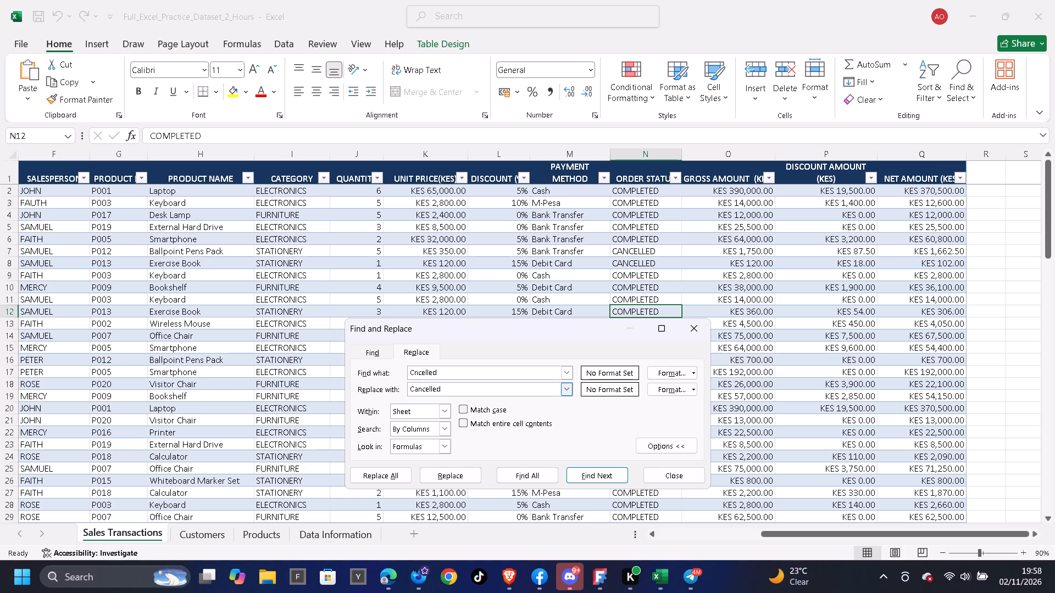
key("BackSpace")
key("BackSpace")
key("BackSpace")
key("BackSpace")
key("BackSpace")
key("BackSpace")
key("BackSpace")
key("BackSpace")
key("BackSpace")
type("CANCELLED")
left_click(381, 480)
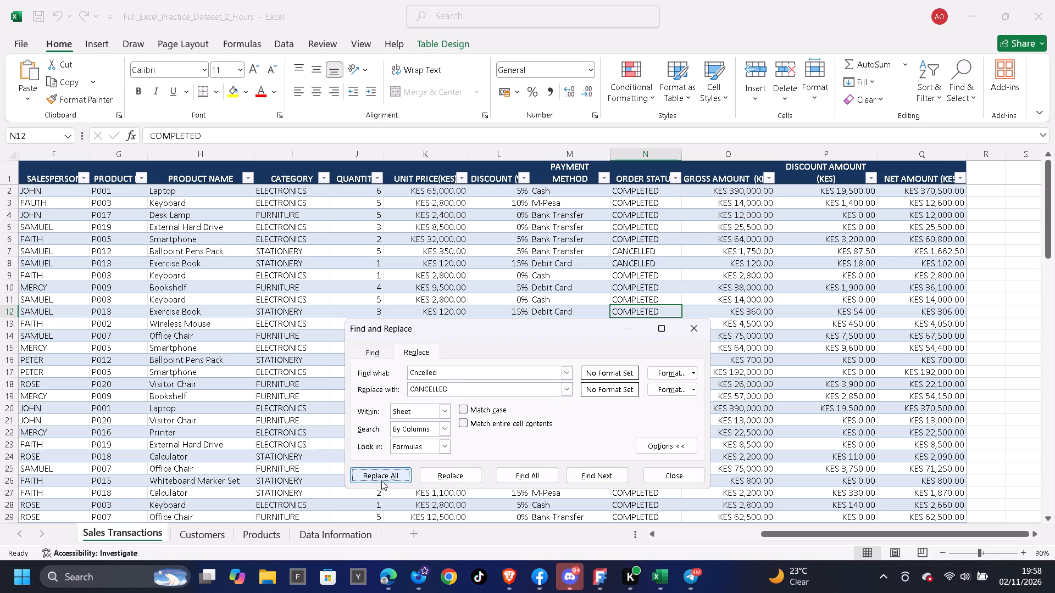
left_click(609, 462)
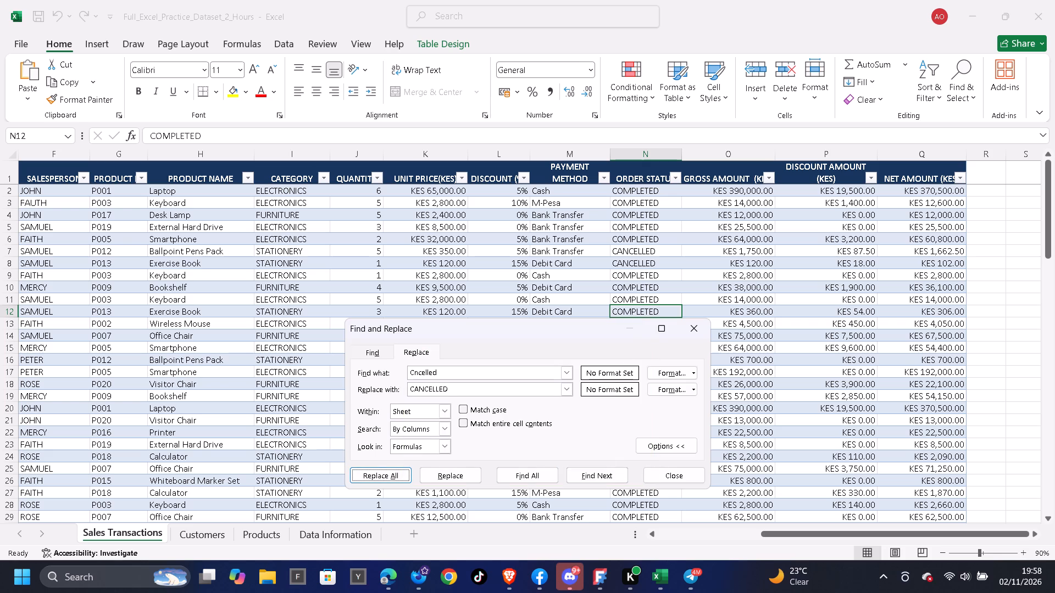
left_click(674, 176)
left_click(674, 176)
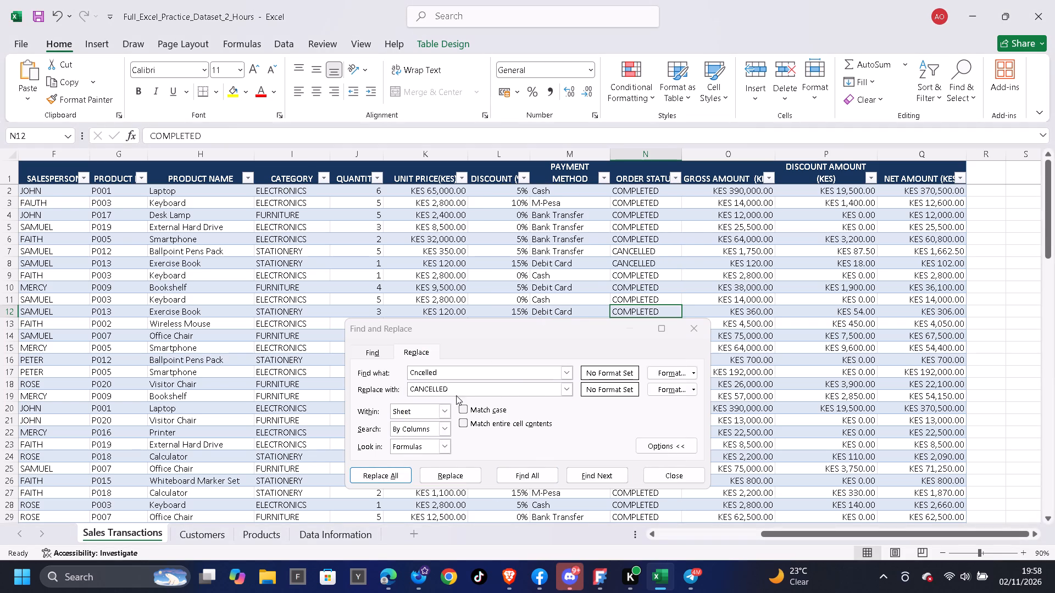
Replace all "Pending" entries on the sheet with "PENDING".
left_click(457, 371)
key("BackSpace")
key("BackSpace")
key("BackSpace")
key("BackSpace")
key("BackSpace")
key("BackSpace")
key("BackSpace")
key("BackSpace")
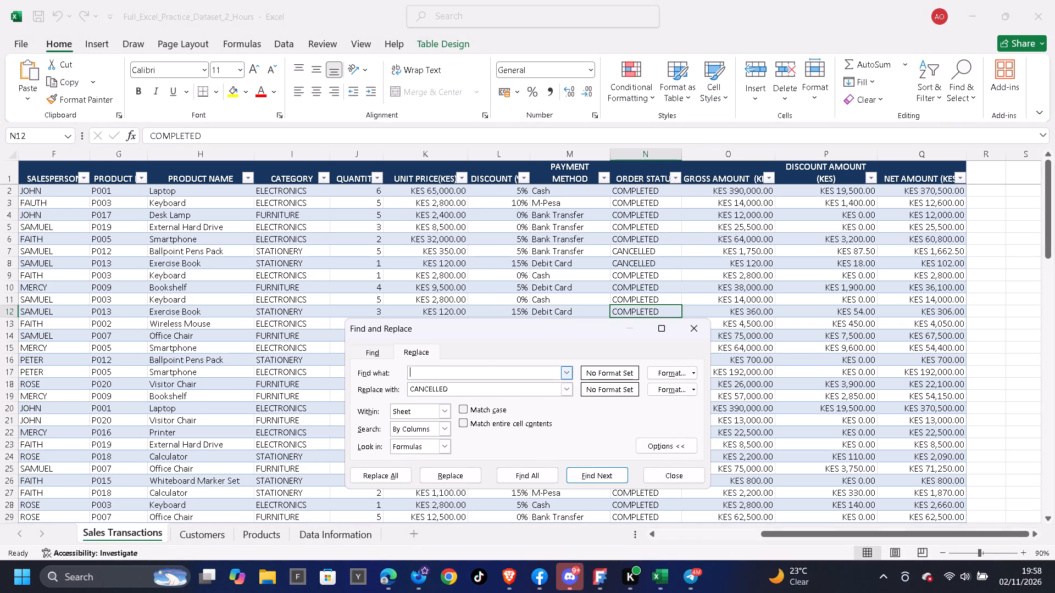
type("PENDING")
key("BackSpace")
key("BackSpace")
key("BackSpace")
key("BackSpace")
key("BackSpace")
key("BackSpace")
key("BackSpace")
key("BackSpace")
key("BackSpace")
key("BackSpace")
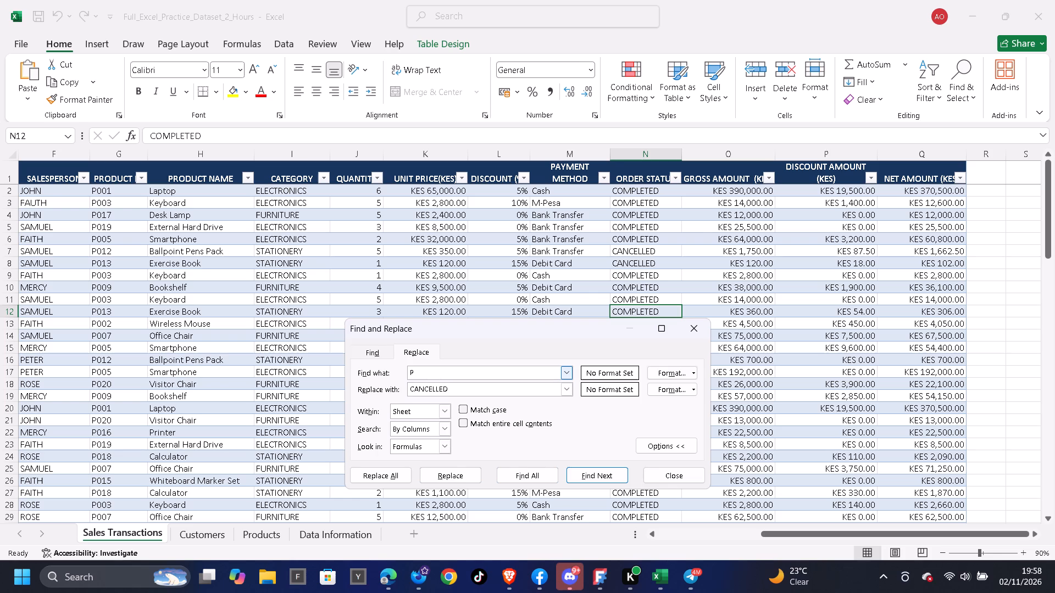
type("ending")
left_click(454, 391)
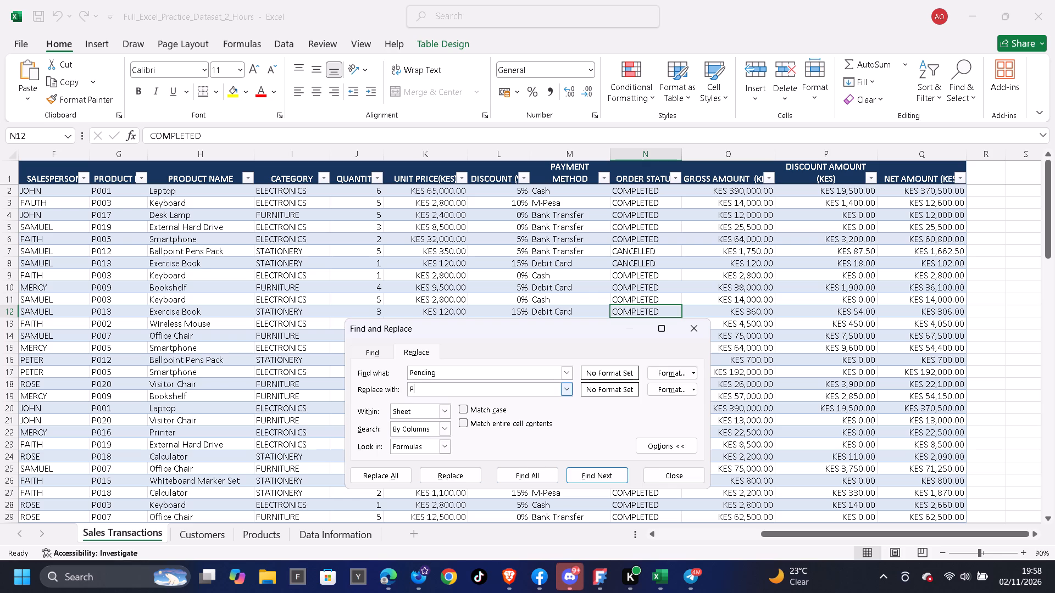
key("e")
type("NDING")
left_click(404, 473)
left_click(608, 440)
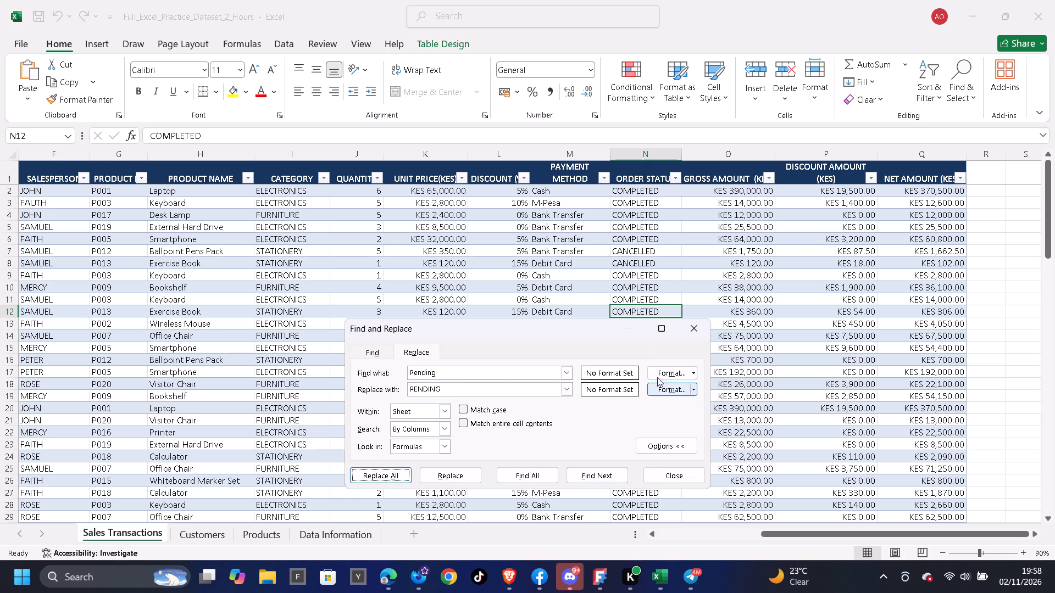
left_click(771, 324)
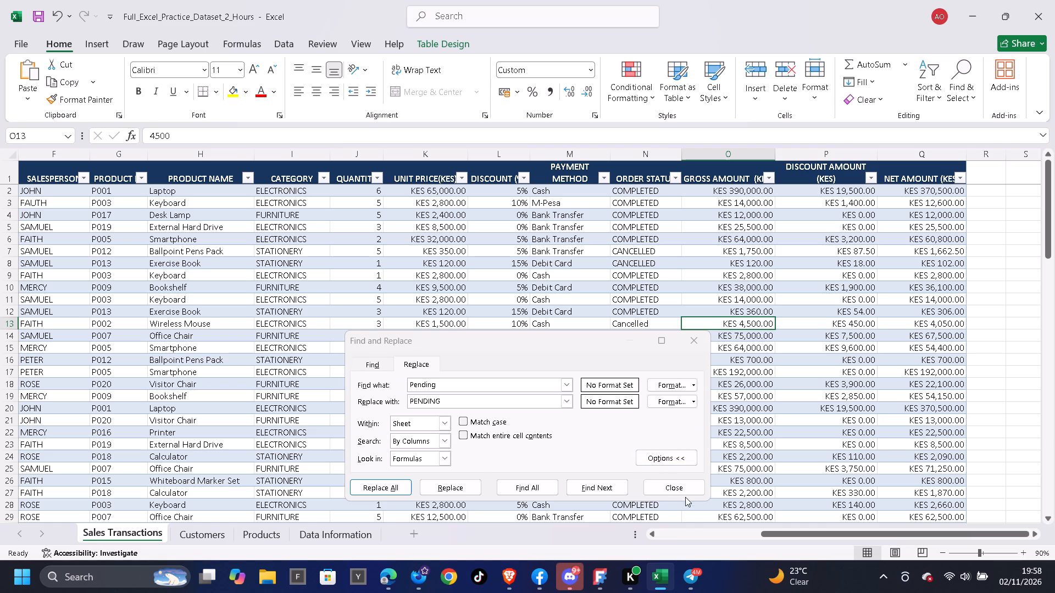
left_click(692, 489)
Review the Sales Transactions records across the table's first columns, through to the Order Status column.
scroll(956, 383, "up", 4)
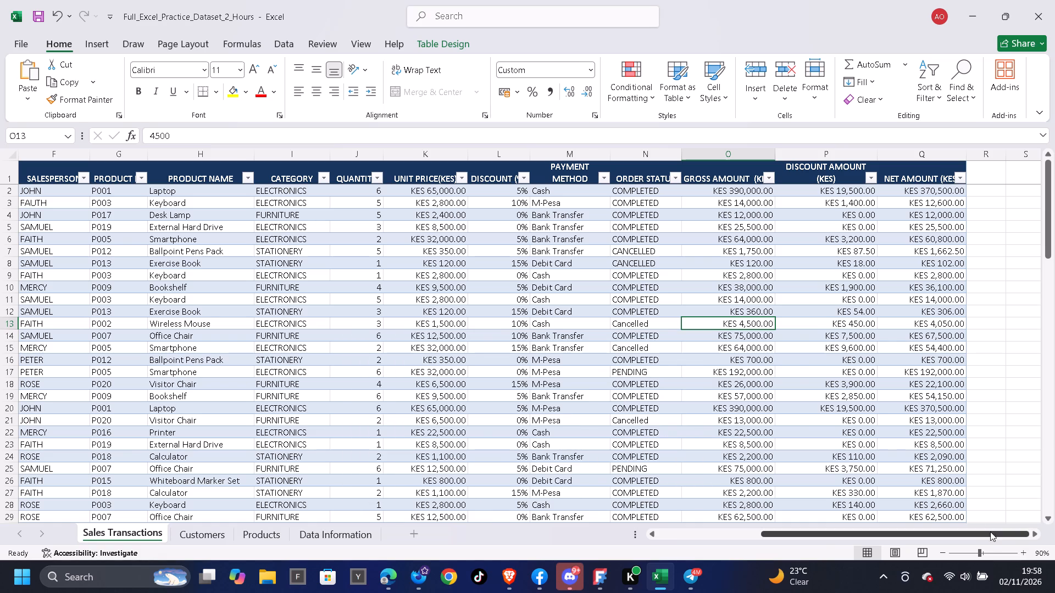
left_click_drag(985, 535, 843, 565)
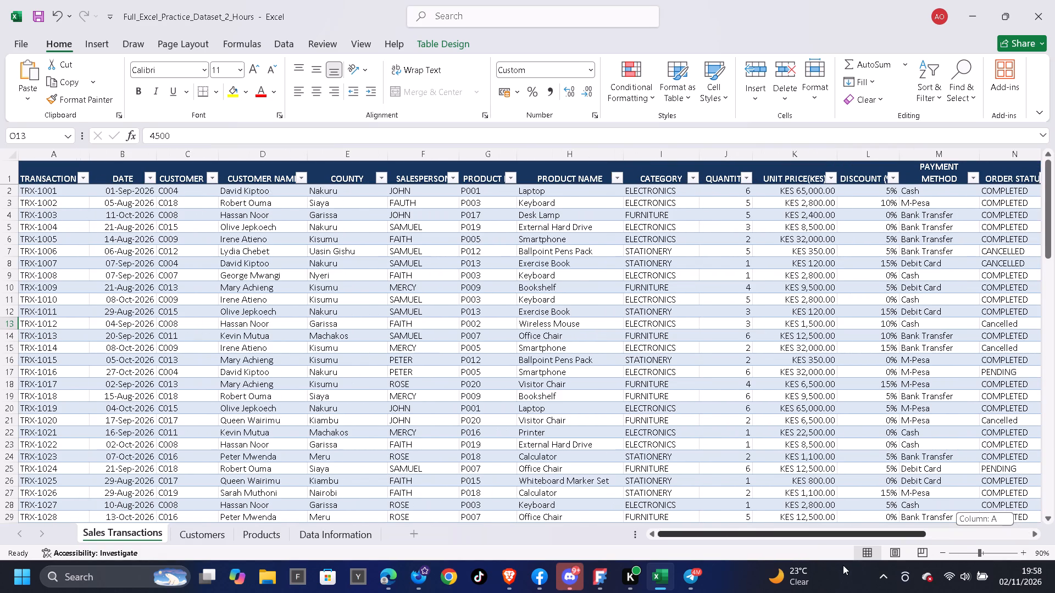
left_click_drag(843, 565, 842, 564)
scroll(413, 369, "down", 7)
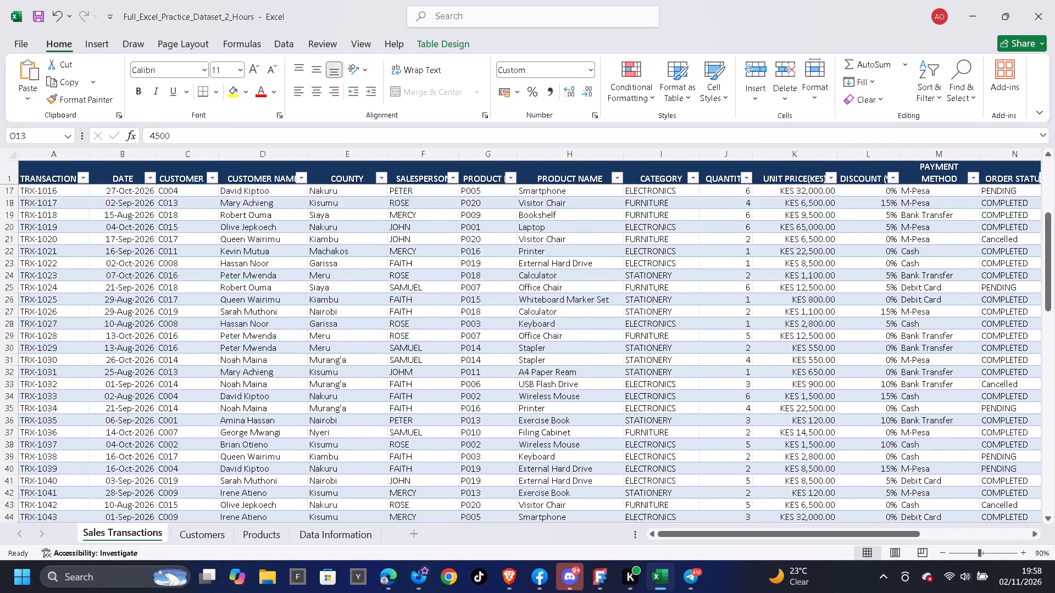
scroll(425, 379, "down", 9)
left_click(426, 389)
scroll(426, 414, "up", 7)
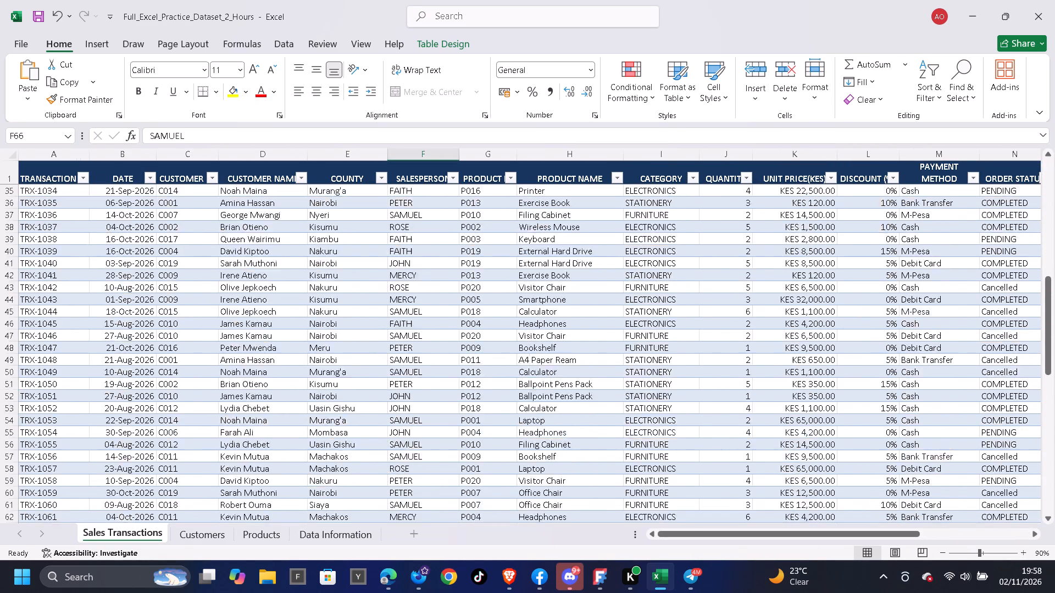
scroll(425, 409, "up", 19)
scroll(347, 268, "up", 17)
scroll(333, 257, "up", 4)
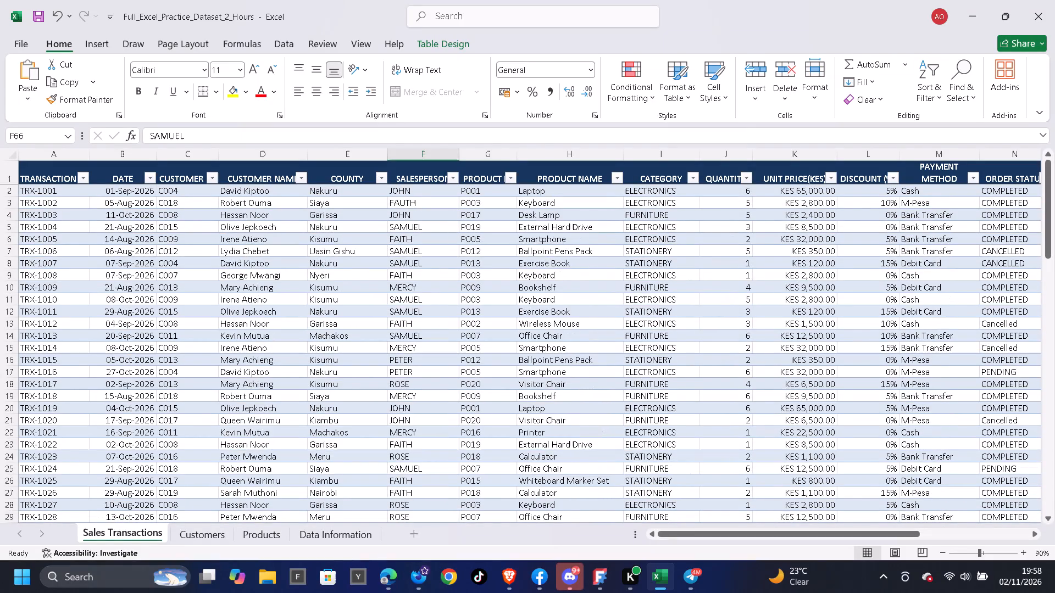
scroll(333, 258, "up", 4)
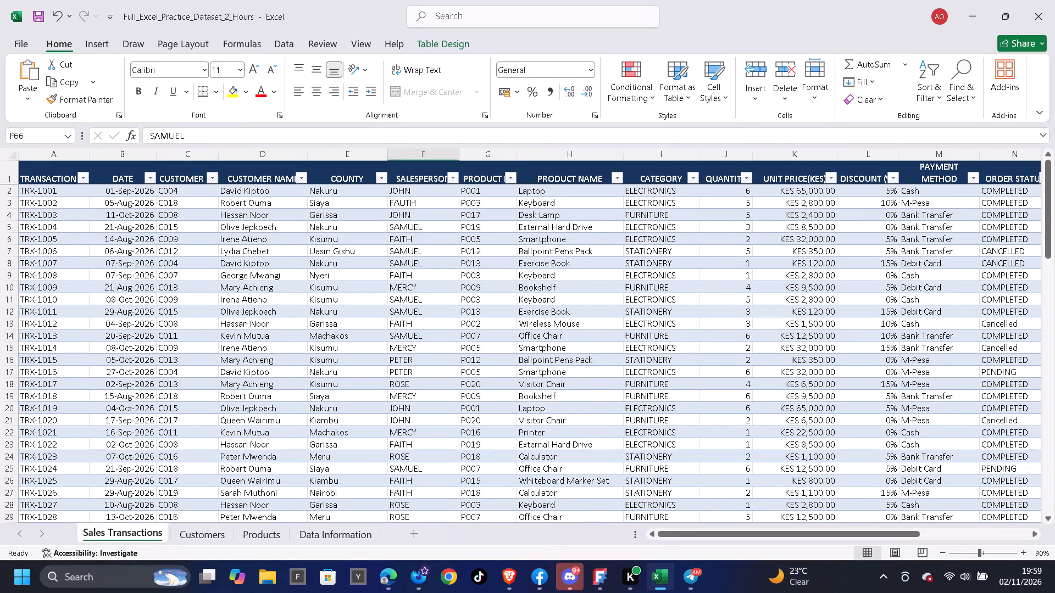
AutoFit the width of the Date column, column B.
left_click(154, 178)
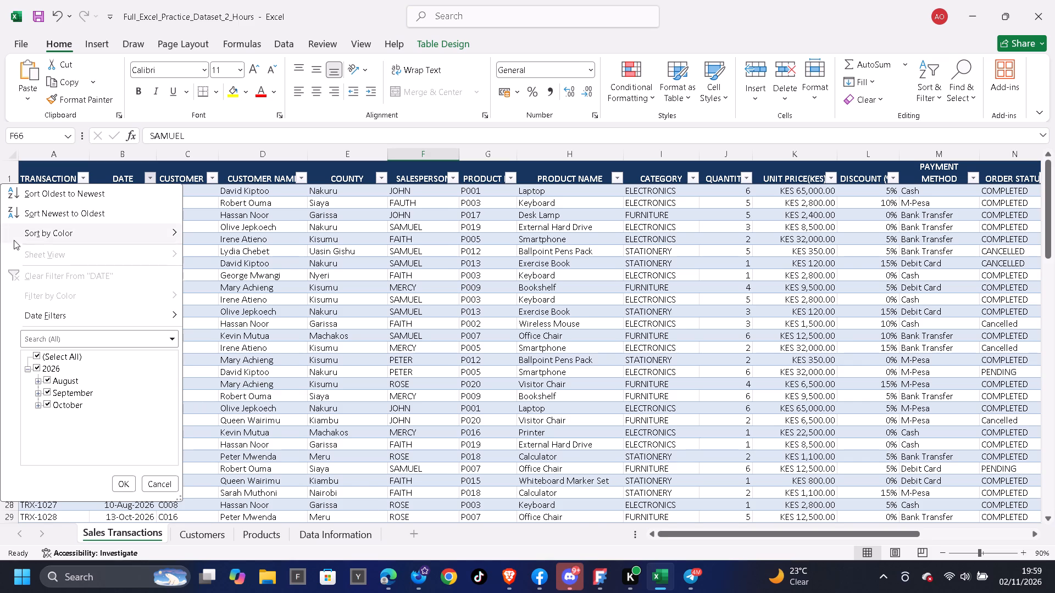
left_click(308, 383)
scroll(188, 222, "up", 3)
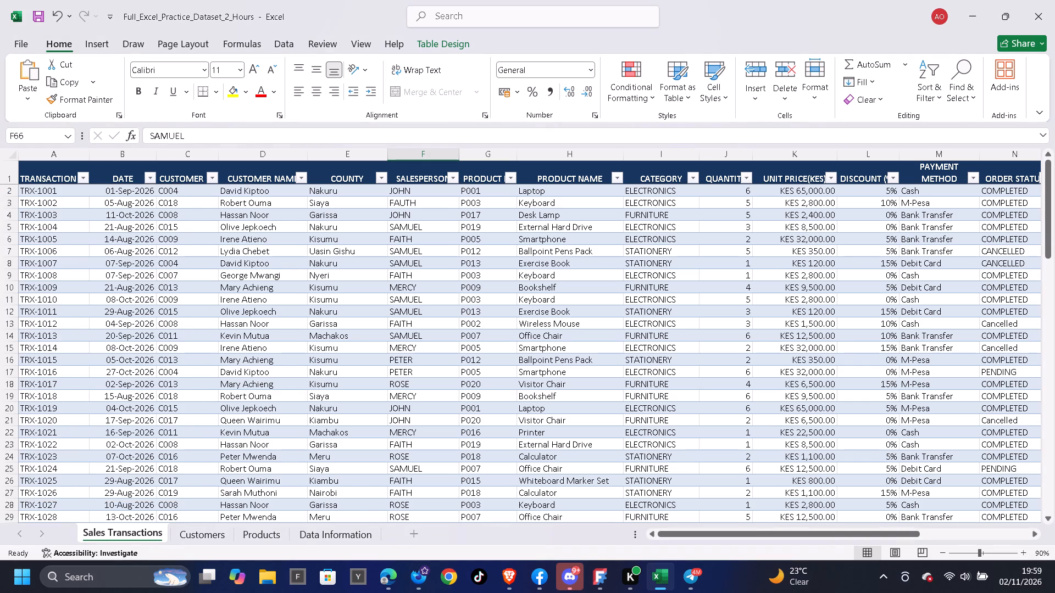
double_click(156, 155)
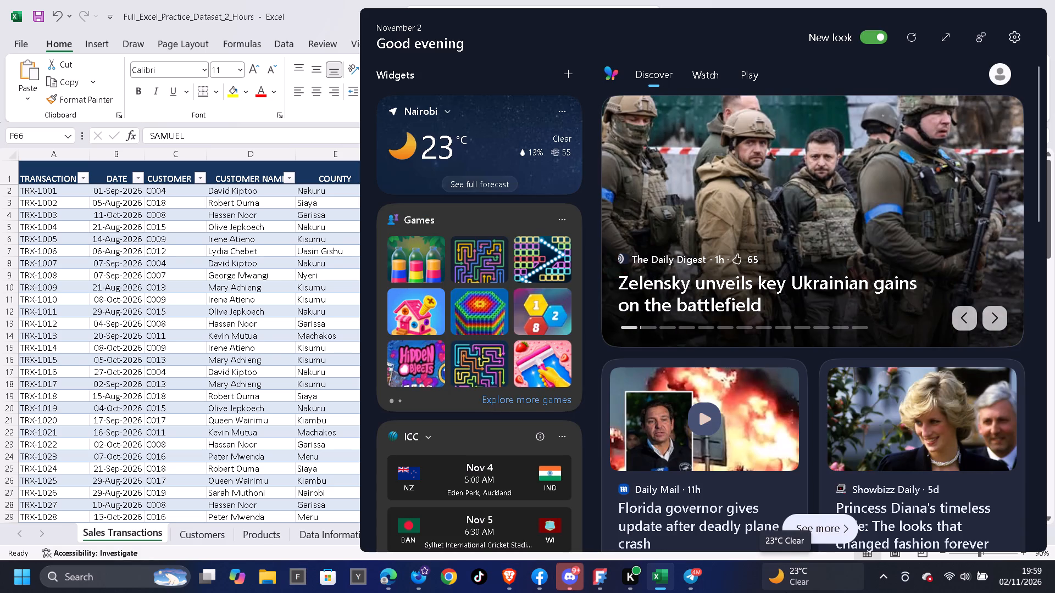
Review the Salesperson, Product Name and Category entries in the Sales Transactions records.
scroll(407, 177, "down", 3)
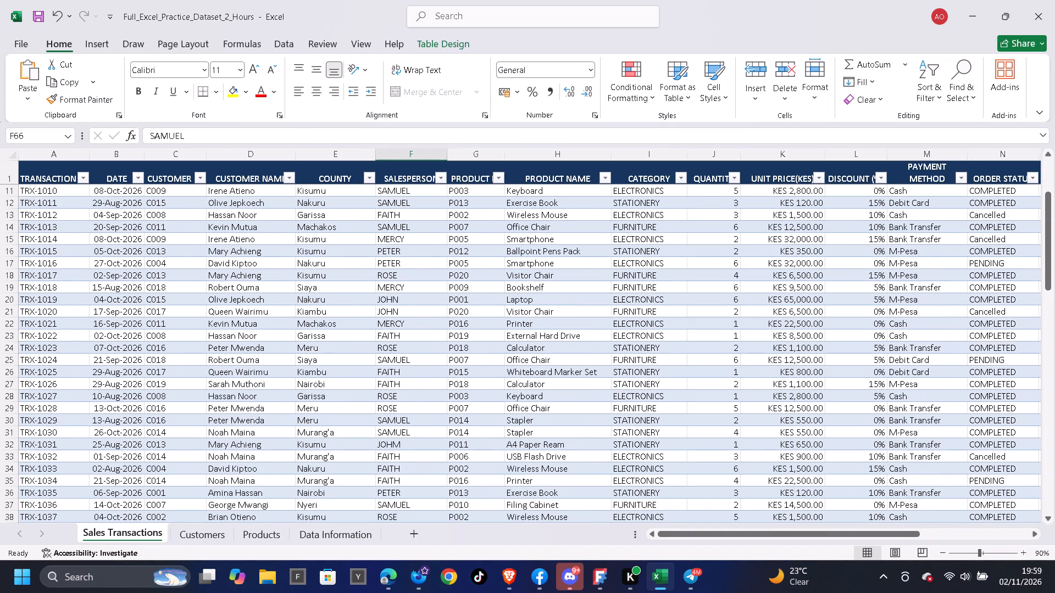
scroll(540, 380, "down", 3)
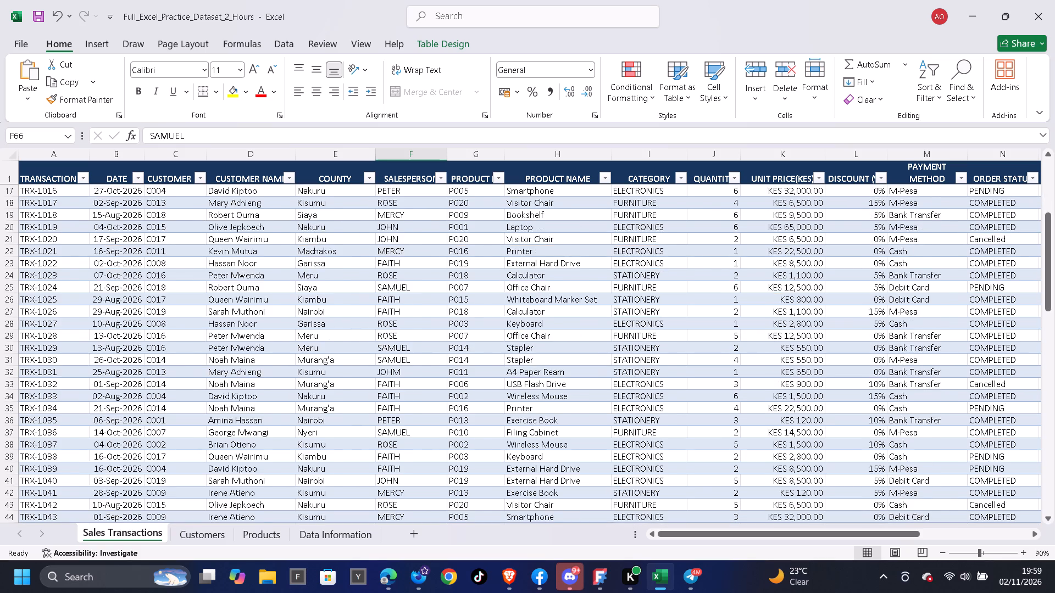
left_click(463, 366)
scroll(495, 379, "up", 17)
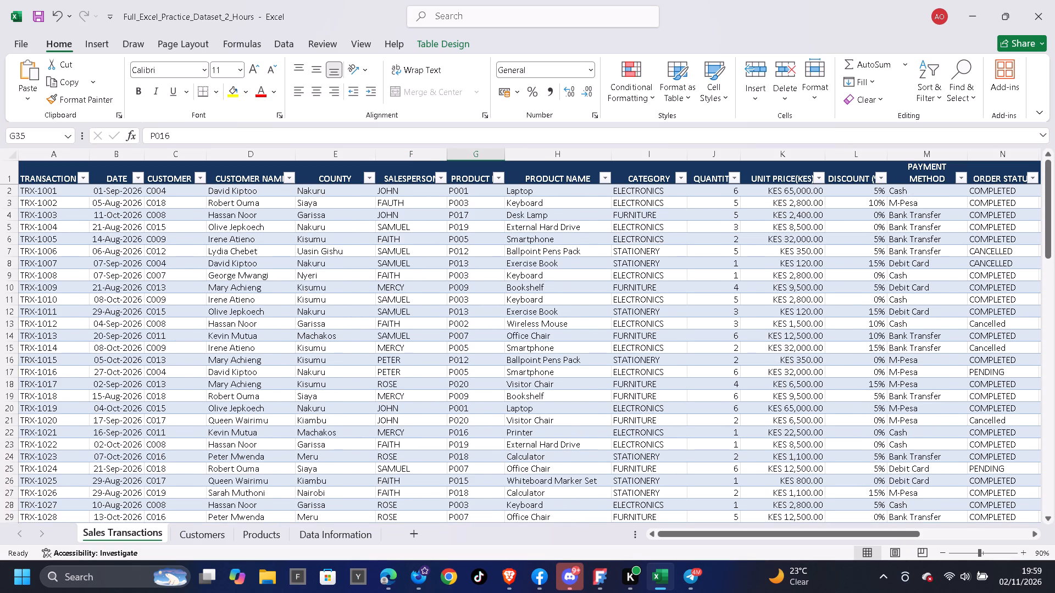
scroll(493, 365, "up", 4)
left_click(588, 344)
scroll(710, 394, "up", 6)
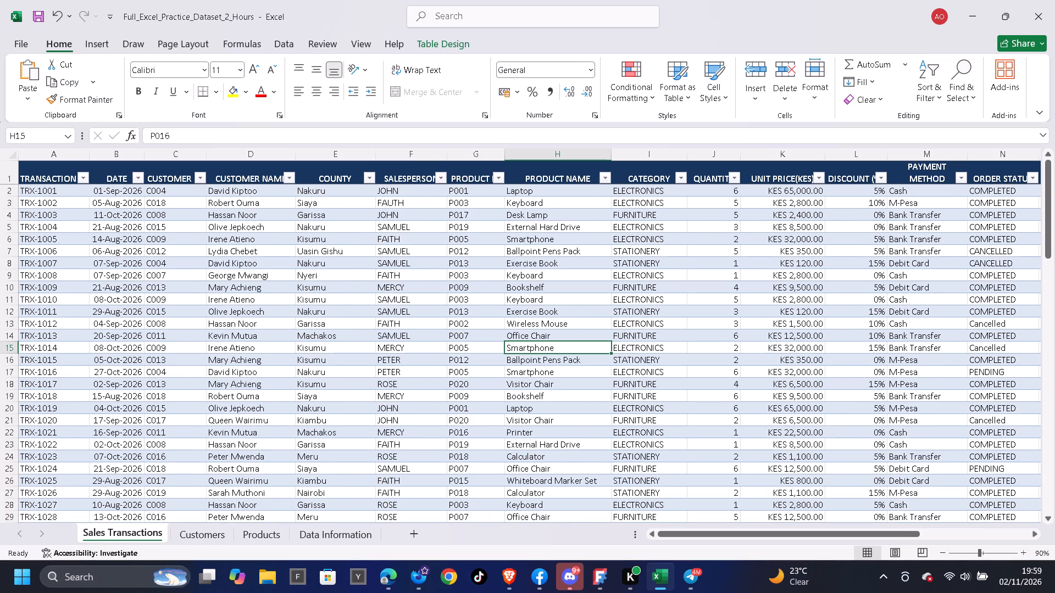
left_click(676, 347)
scroll(668, 379, "up", 5)
Examine the filter value lists of the Category, Product Name and Product columns for inconsistent entries.
left_click(680, 176)
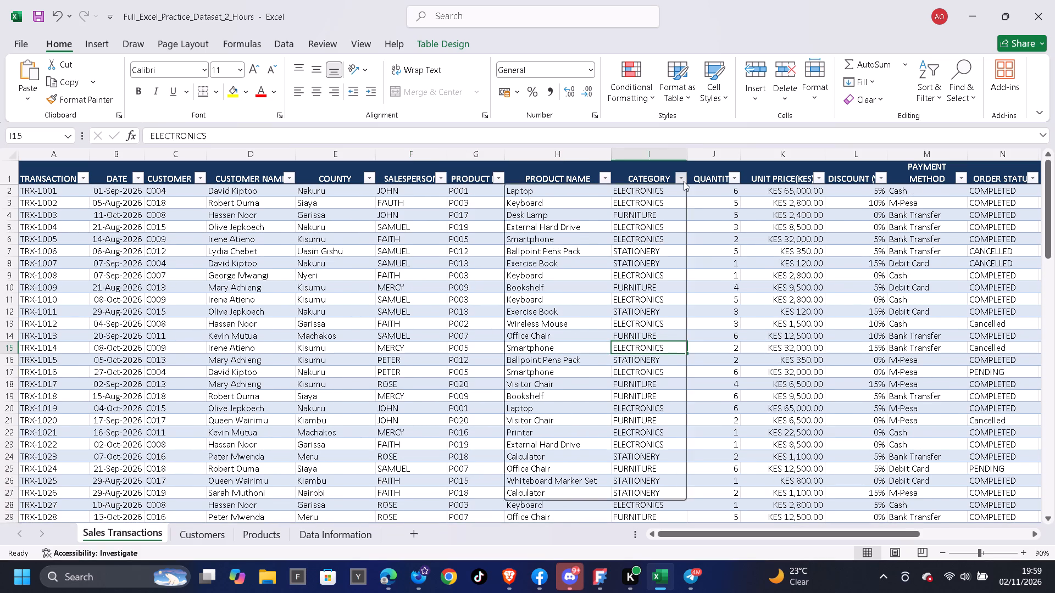
left_click(710, 316)
scroll(779, 262, "up", 5)
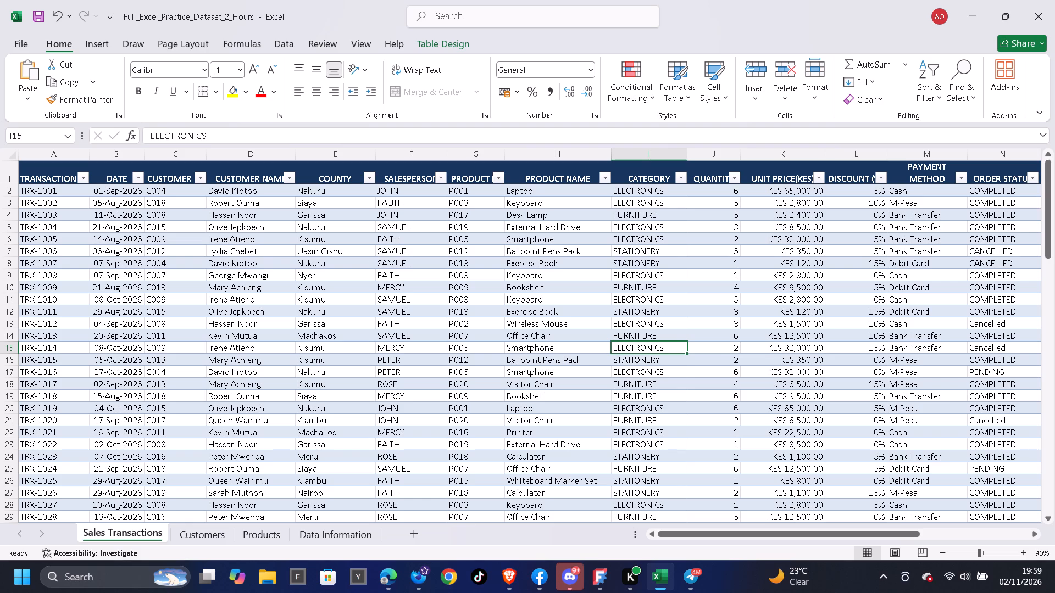
scroll(368, 267, "up", 4)
scroll(458, 215, "down", 5)
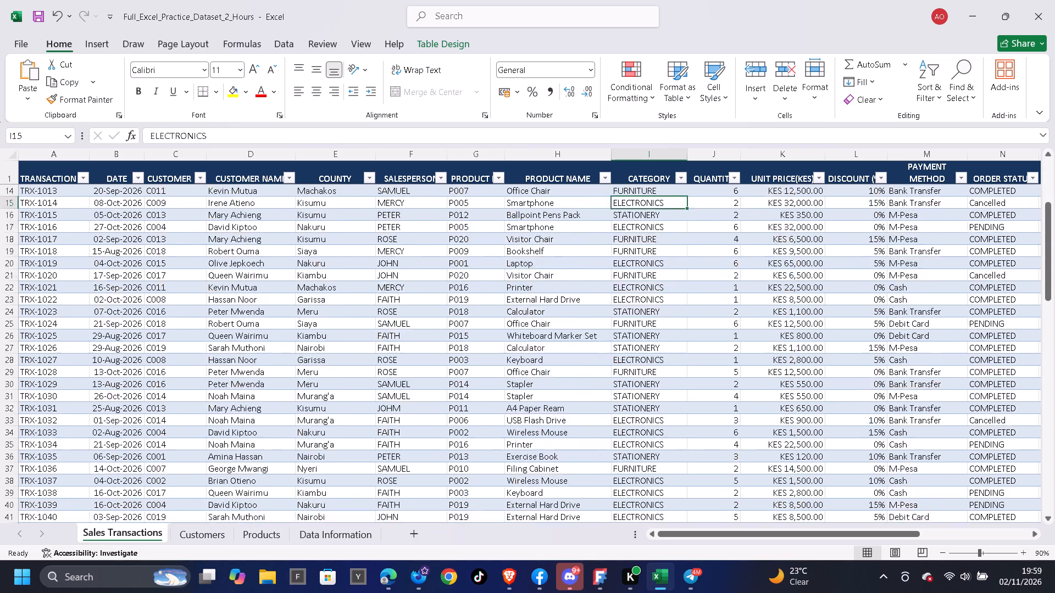
scroll(468, 237, "up", 12)
left_click(604, 178)
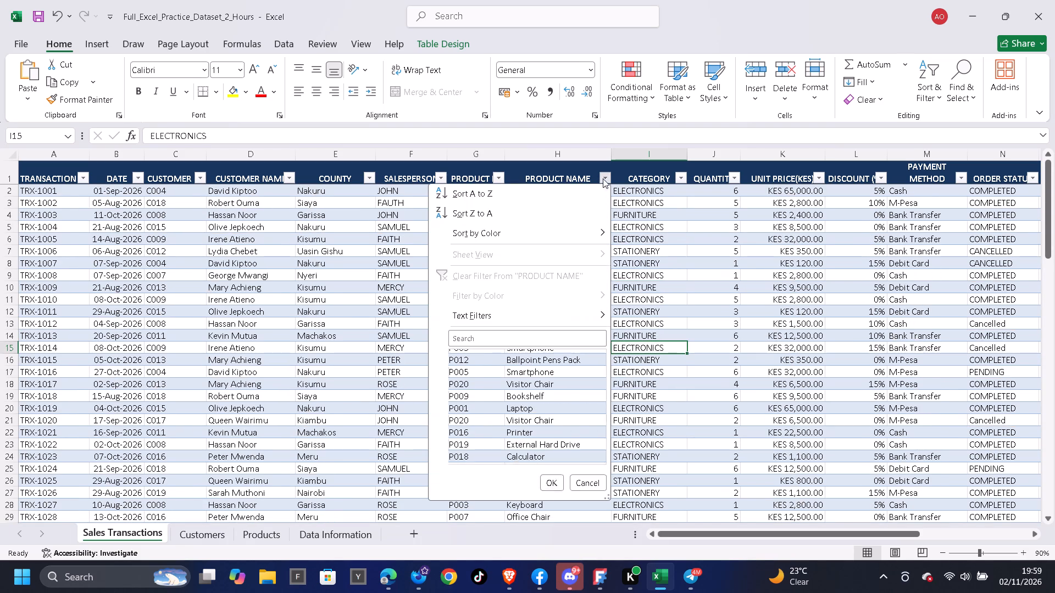
scroll(559, 387, "down", 9)
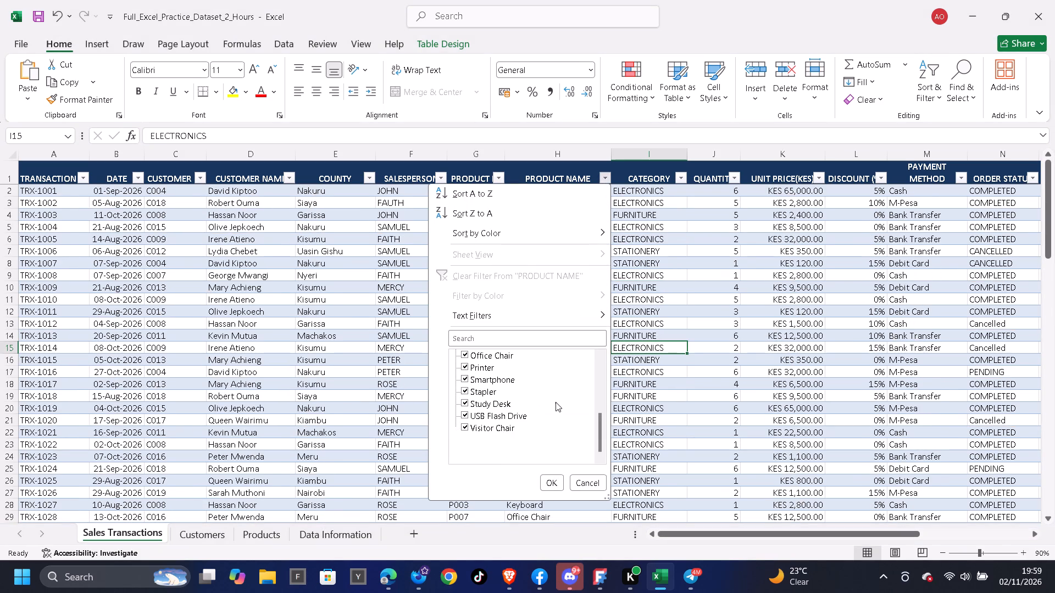
scroll(556, 402, "down", 1)
scroll(647, 445, "up", 3)
scroll(529, 404, "up", 5)
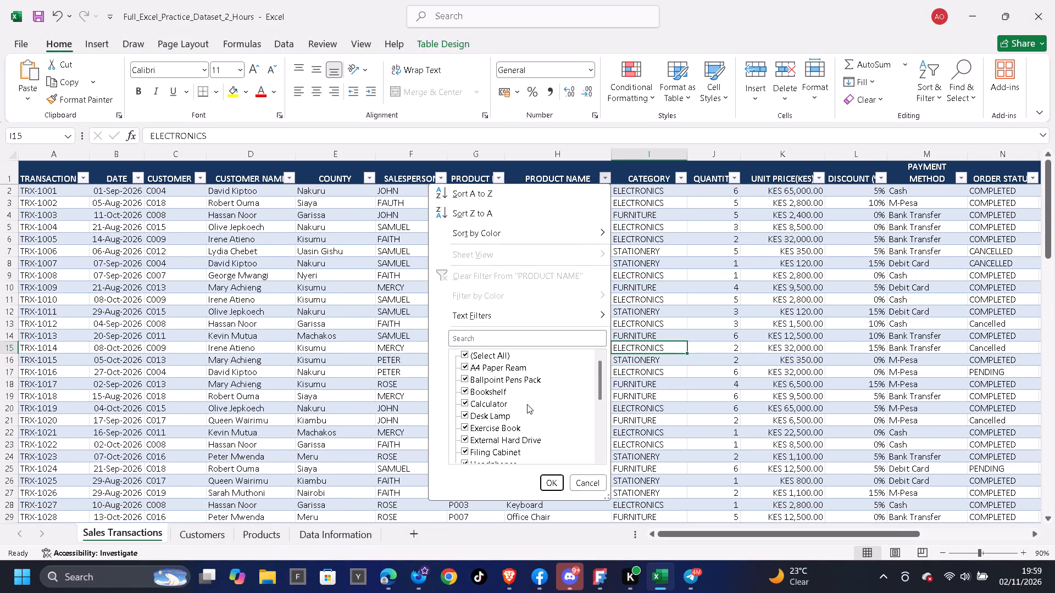
scroll(527, 402, "down", 13)
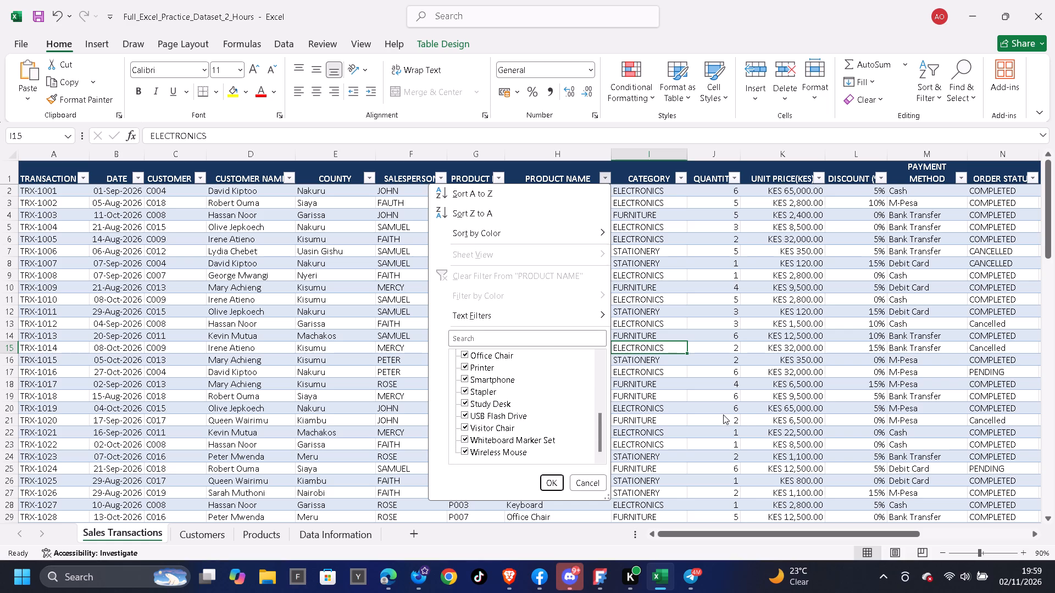
left_click(723, 415)
scroll(475, 364, "up", 16)
scroll(640, 340, "up", 10)
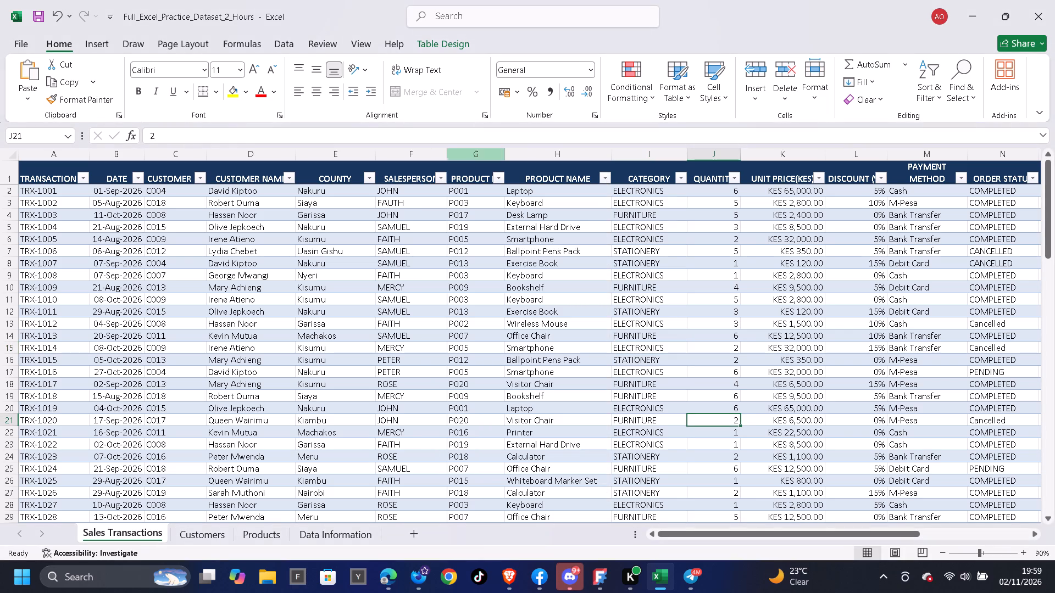
left_click(500, 178)
left_click(559, 312)
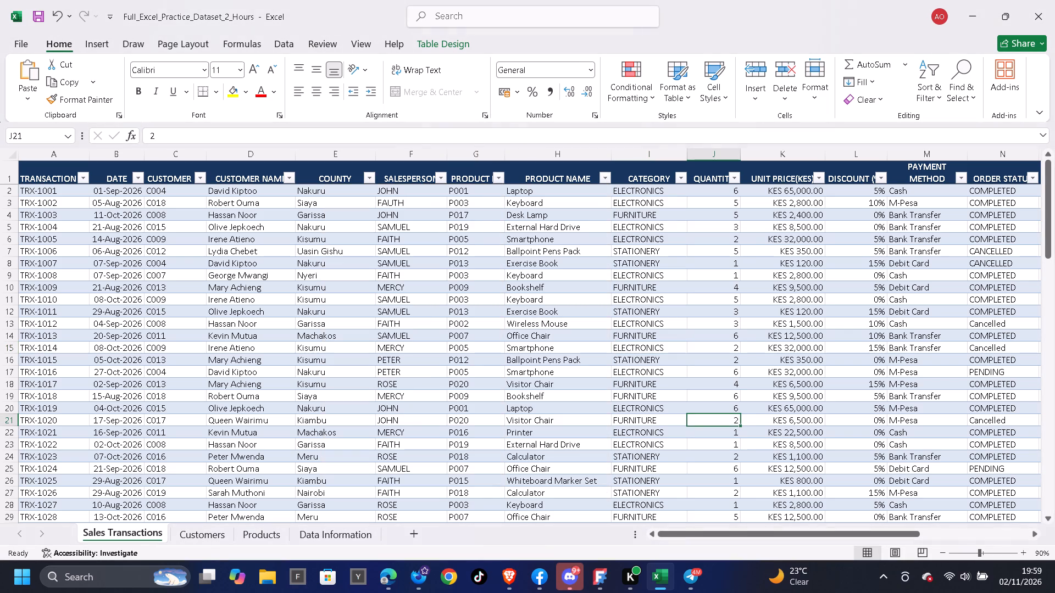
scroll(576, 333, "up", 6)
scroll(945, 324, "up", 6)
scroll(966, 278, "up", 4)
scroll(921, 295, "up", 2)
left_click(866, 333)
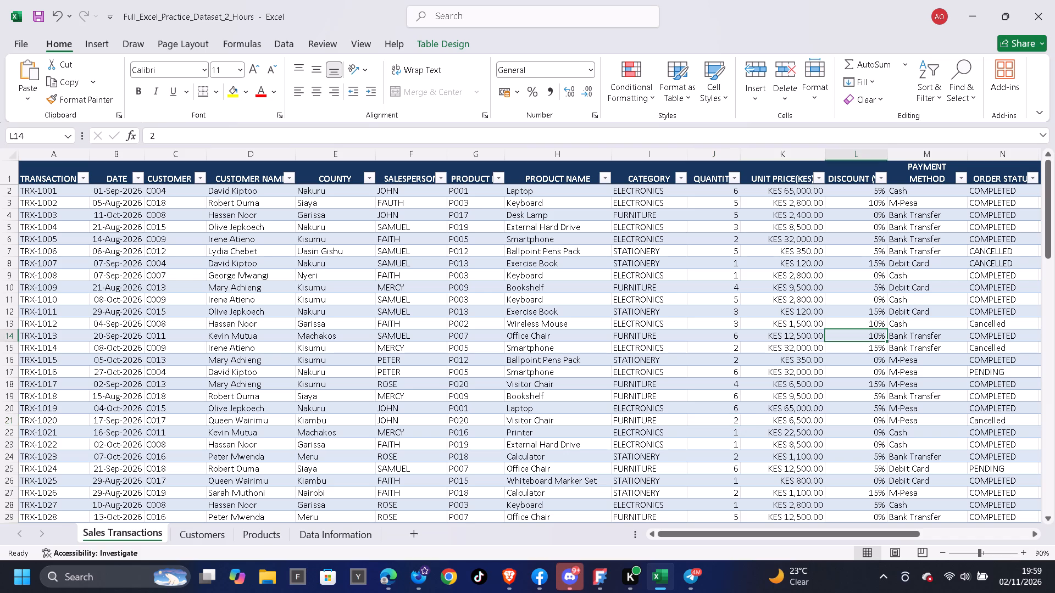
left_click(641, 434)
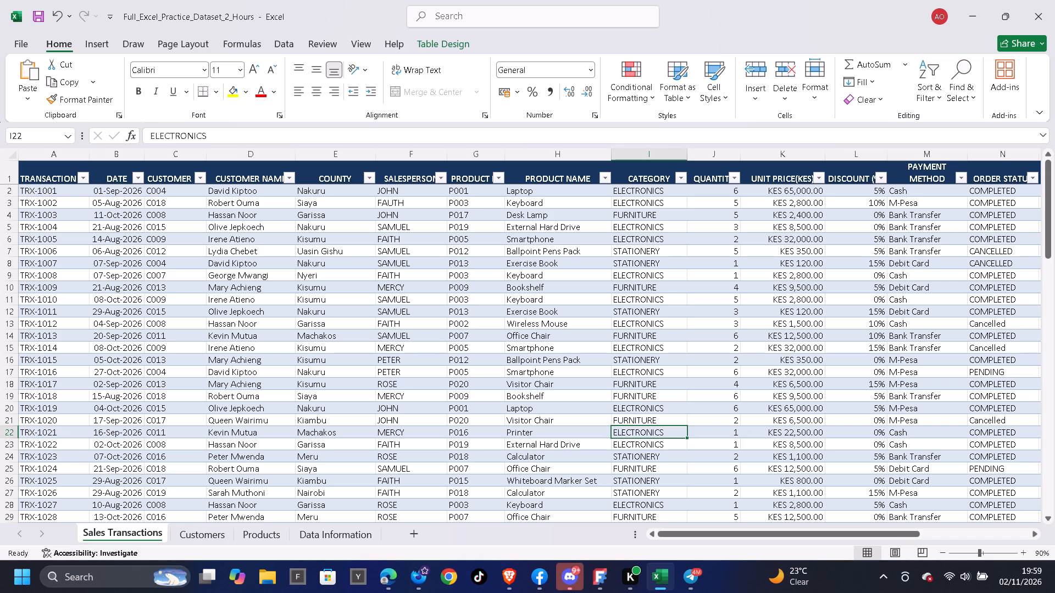
Check the Unit Price (KES) column's filter values and inspect the final Sales Transactions records down to the end of the table.
left_click(818, 176)
left_click(832, 267)
scroll(822, 270, "down", 14)
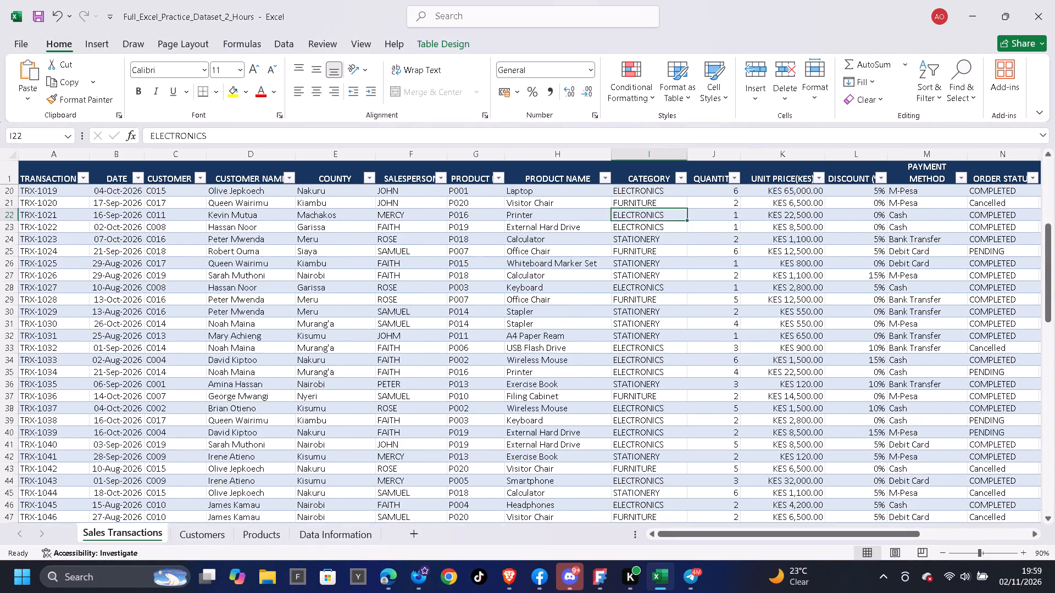
scroll(810, 318, "down", 20)
scroll(810, 318, "down", 16)
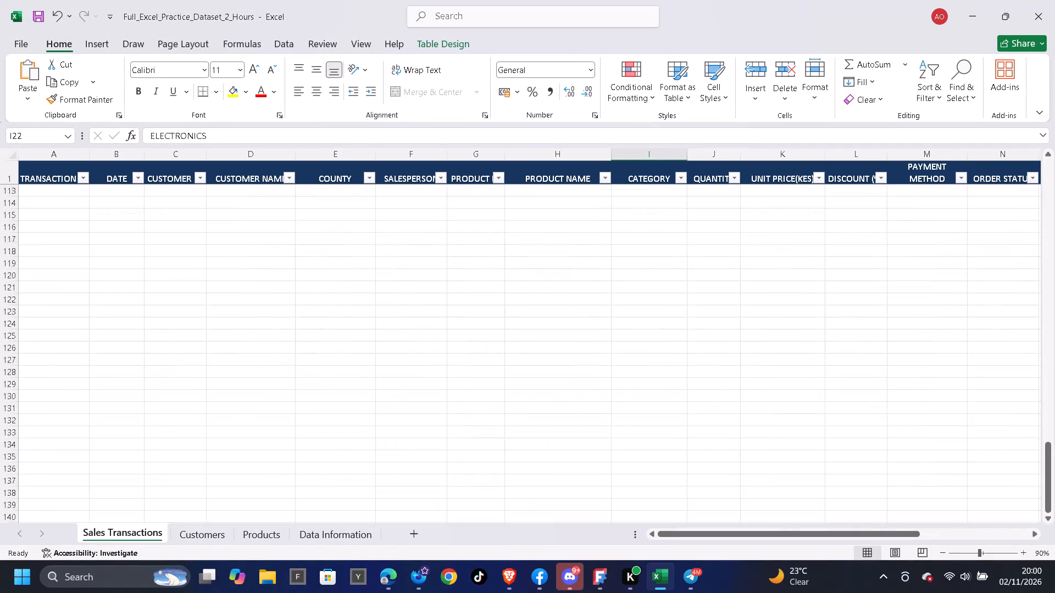
scroll(808, 334, "up", 15)
scroll(800, 360, "up", 7)
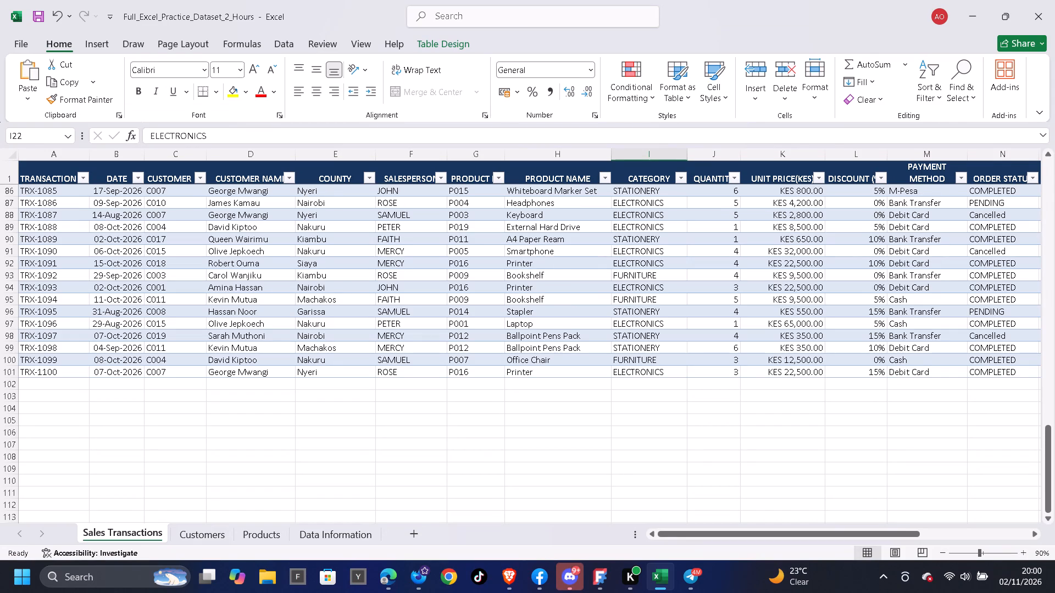
left_click(671, 386)
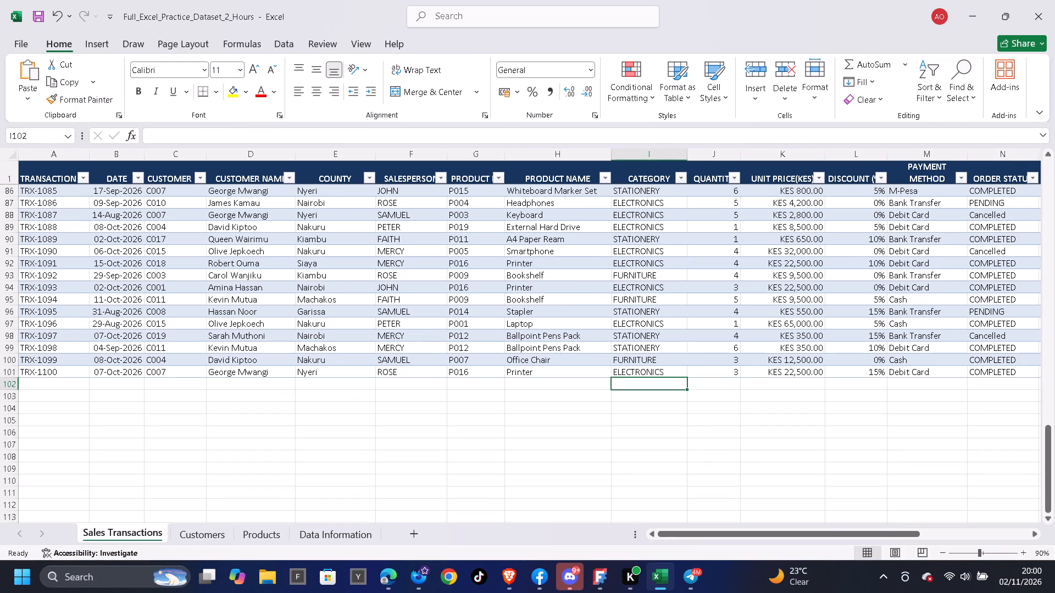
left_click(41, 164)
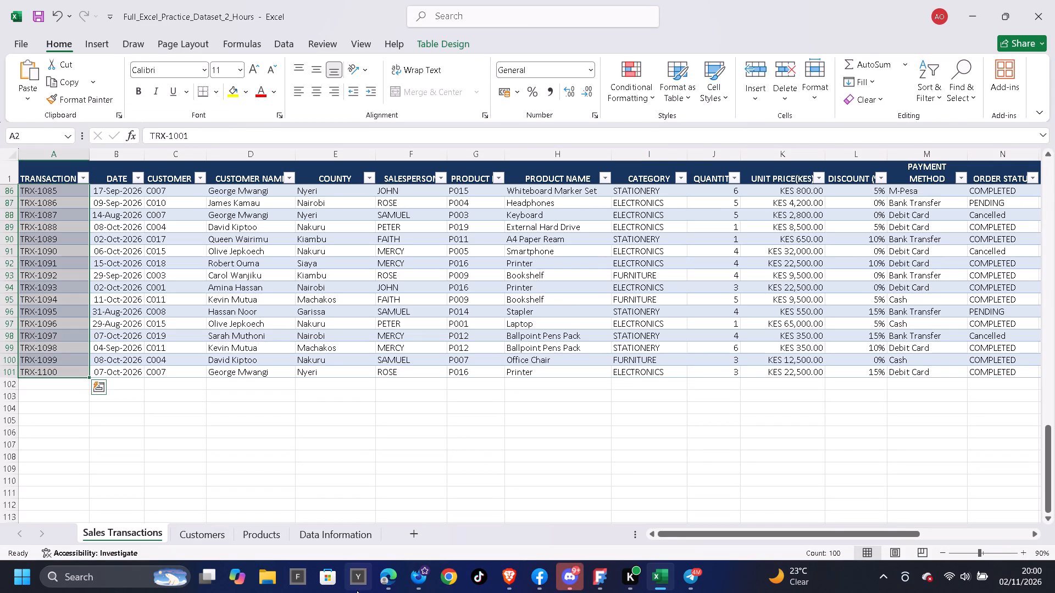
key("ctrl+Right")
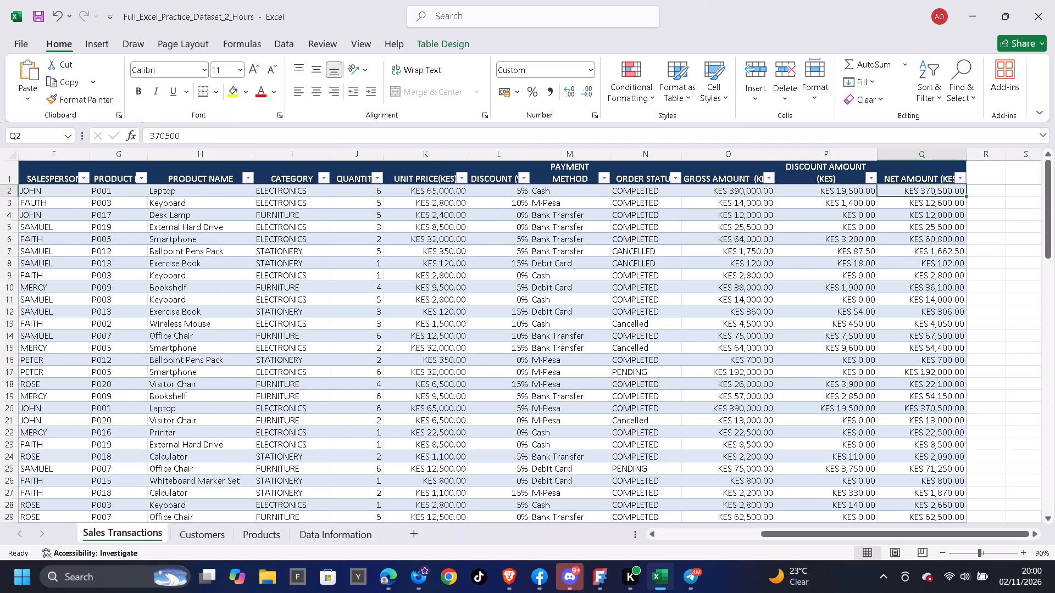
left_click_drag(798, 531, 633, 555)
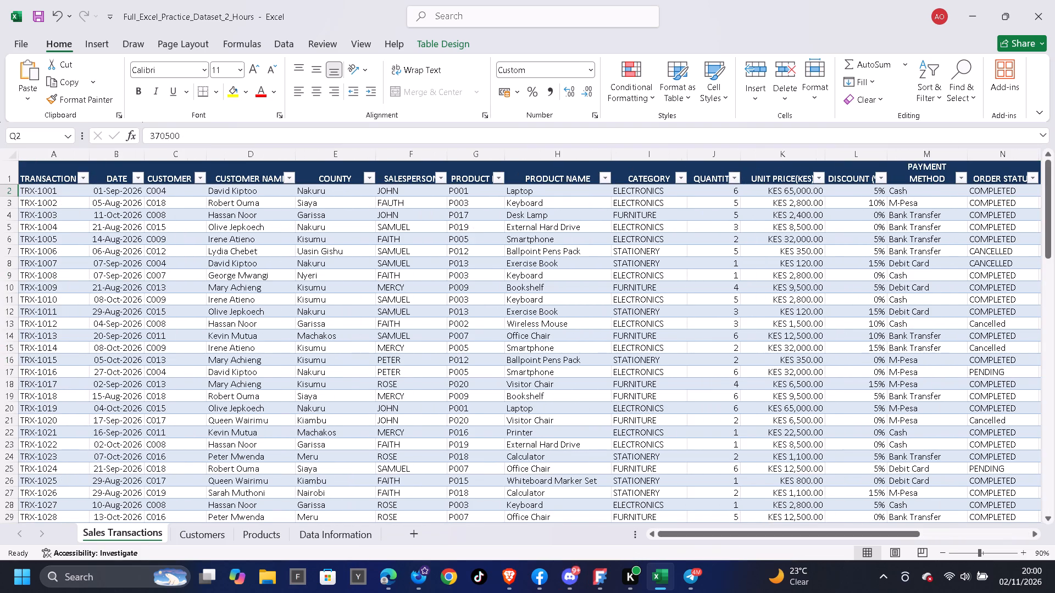
Apply All Borders to the entire Sales Transactions table, from the Transaction ID header to the last Net Amount row.
left_click(66, 172)
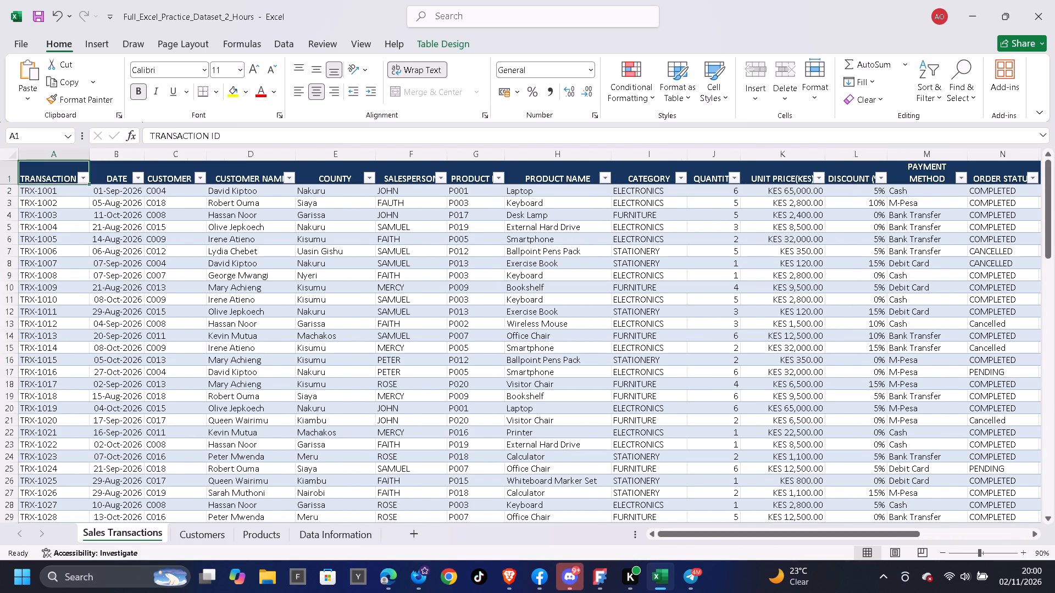
key("ctrl+shift+Down")
key("ctrl+shift+Right")
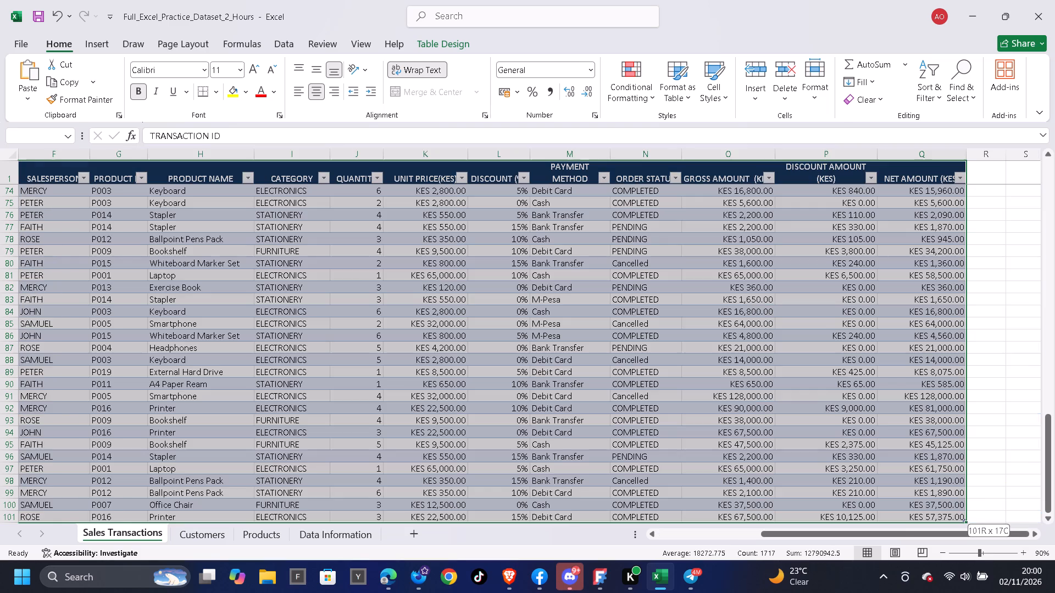
scroll(69, 169, "down", 1)
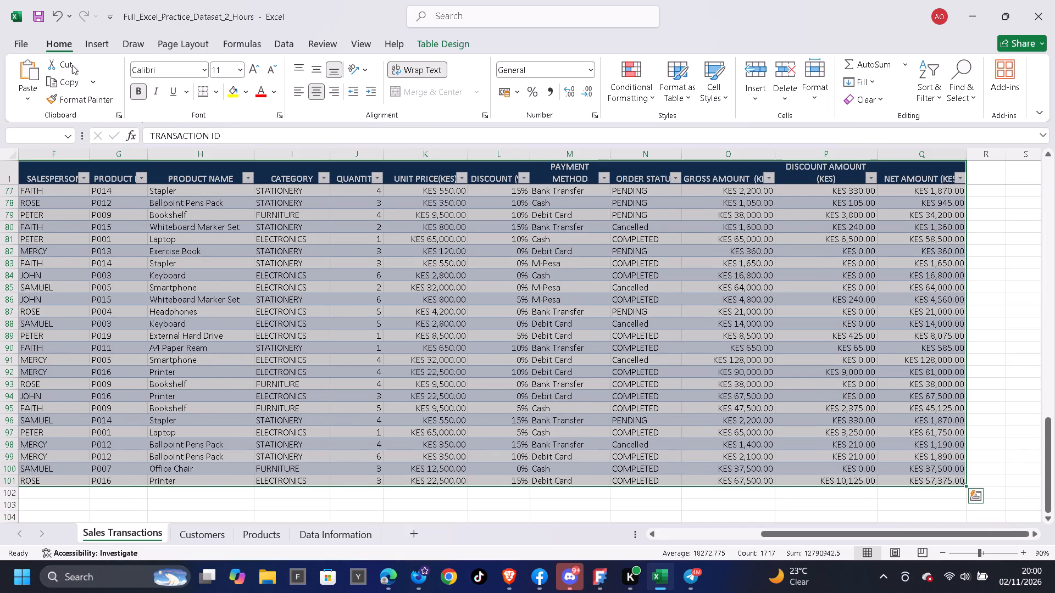
left_click(219, 88)
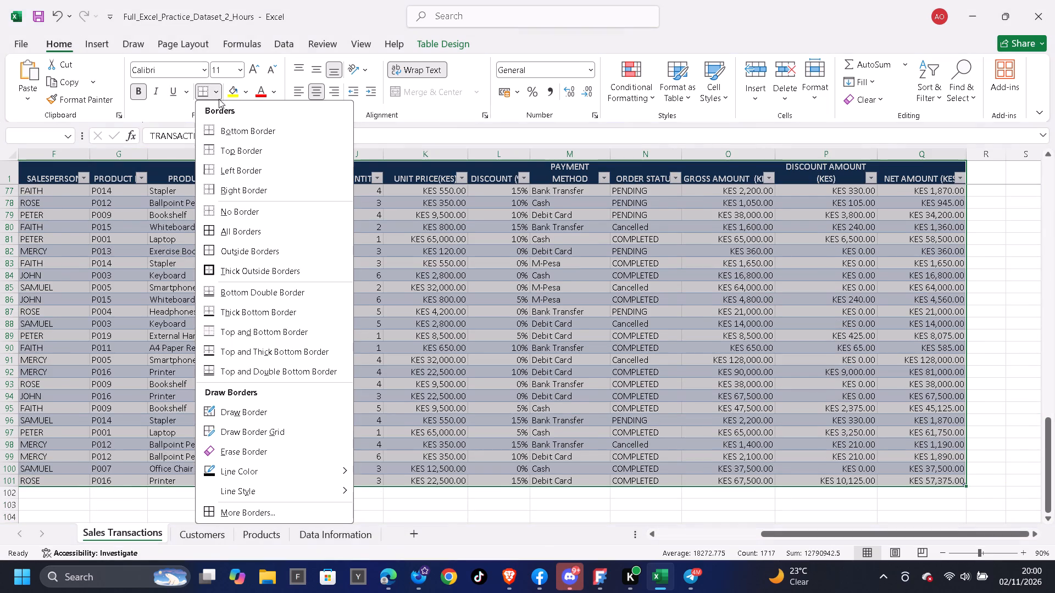
left_click(244, 230)
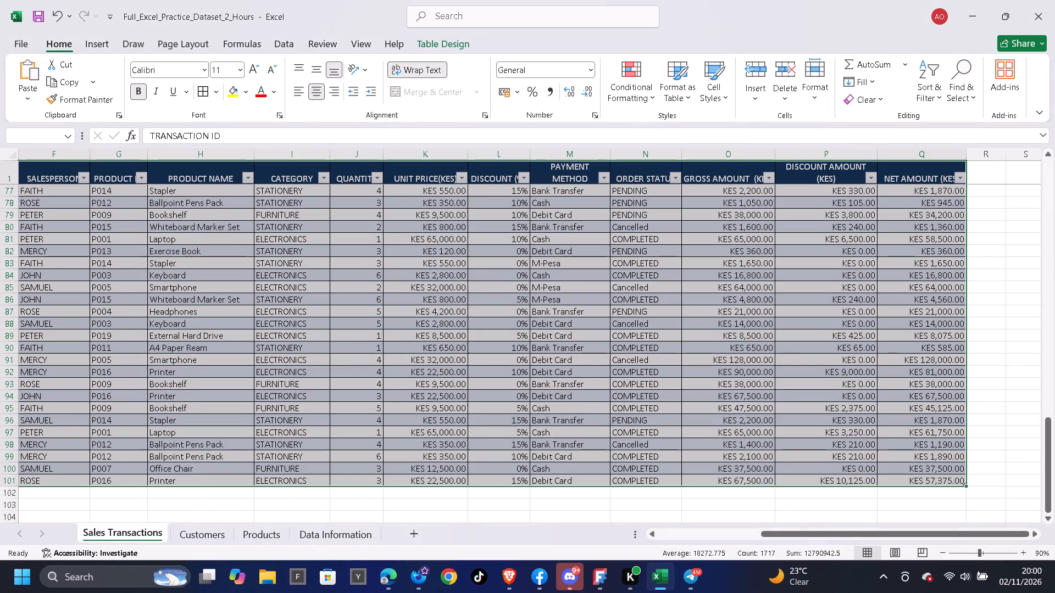
scroll(303, 279, "up", 3)
scroll(241, 289, "down", 1)
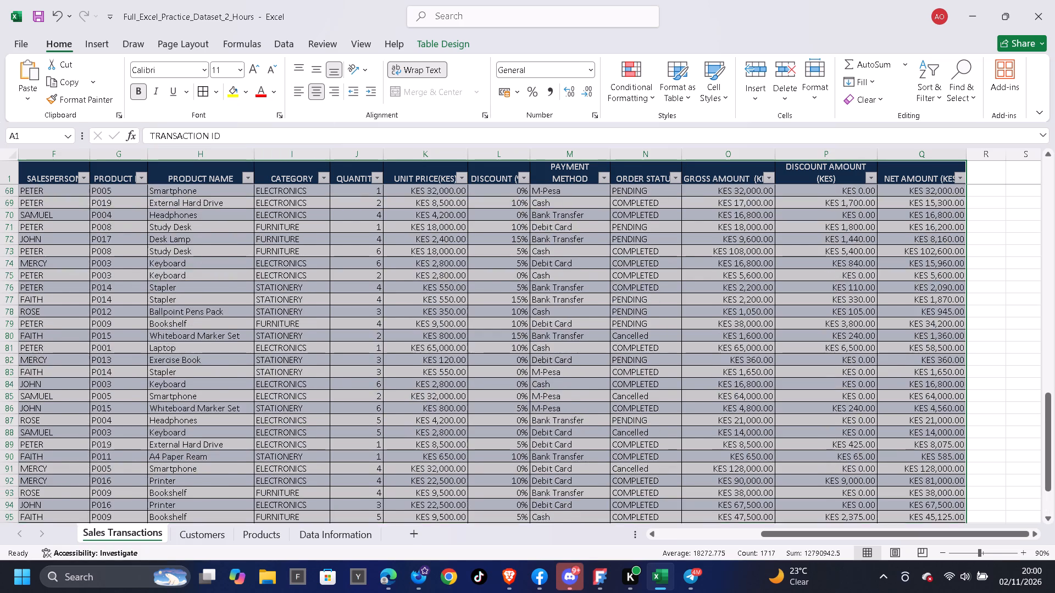
scroll(253, 316, "down", 3)
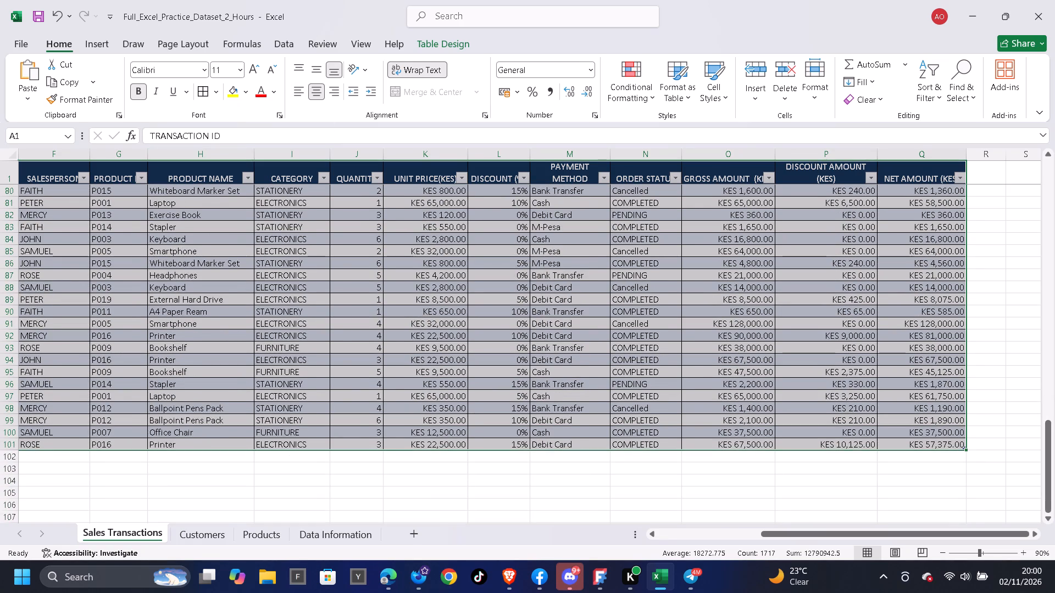
Make all the text in the Sales Transactions table bold, including every data row.
scroll(253, 322, "up", 1)
scroll(319, 327, "up", 2)
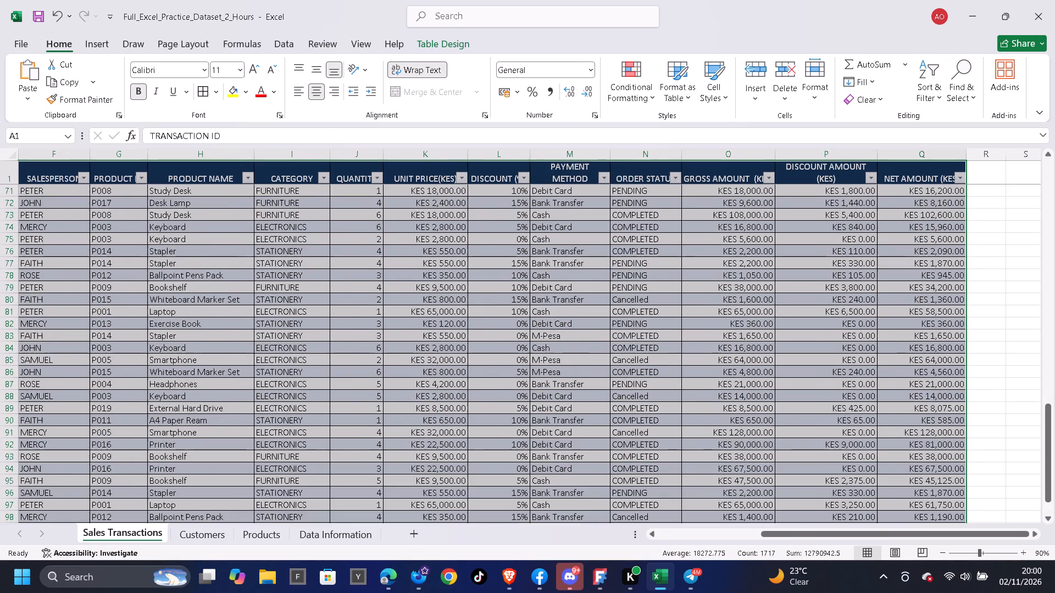
scroll(351, 368, "up", 14)
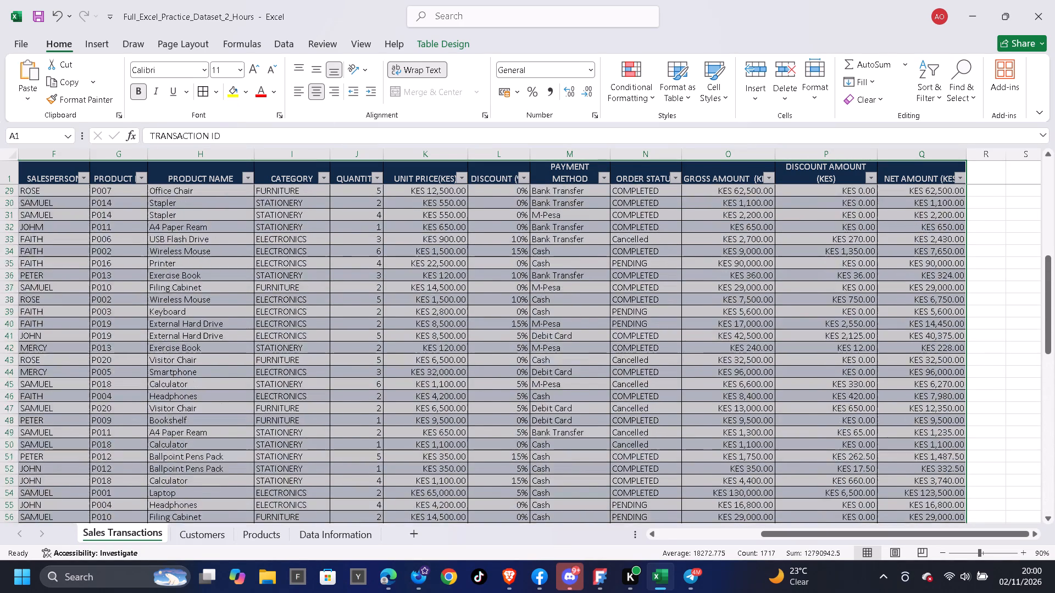
scroll(348, 323, "up", 3)
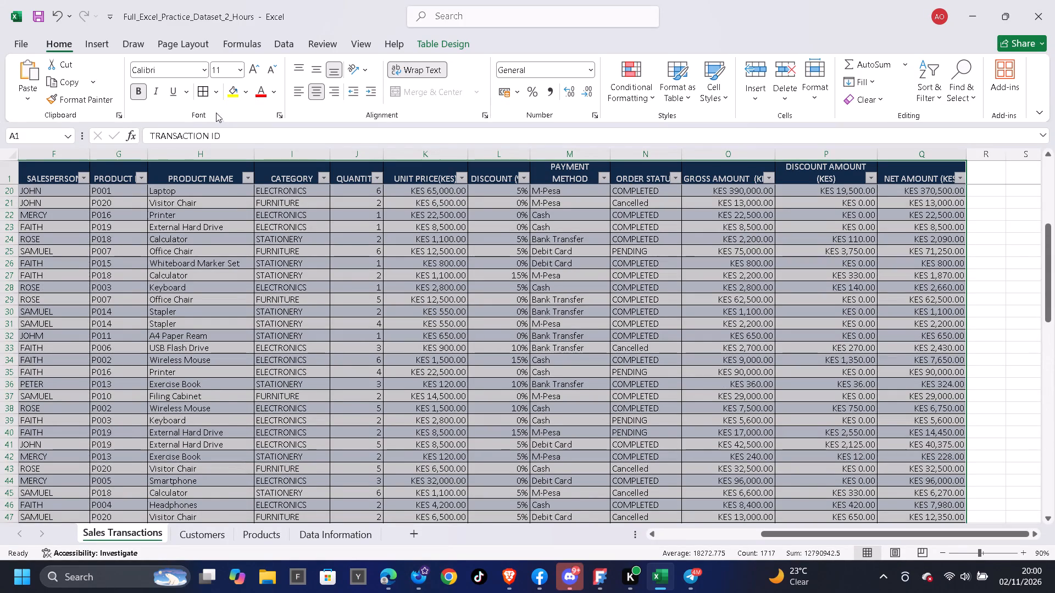
left_click(141, 92)
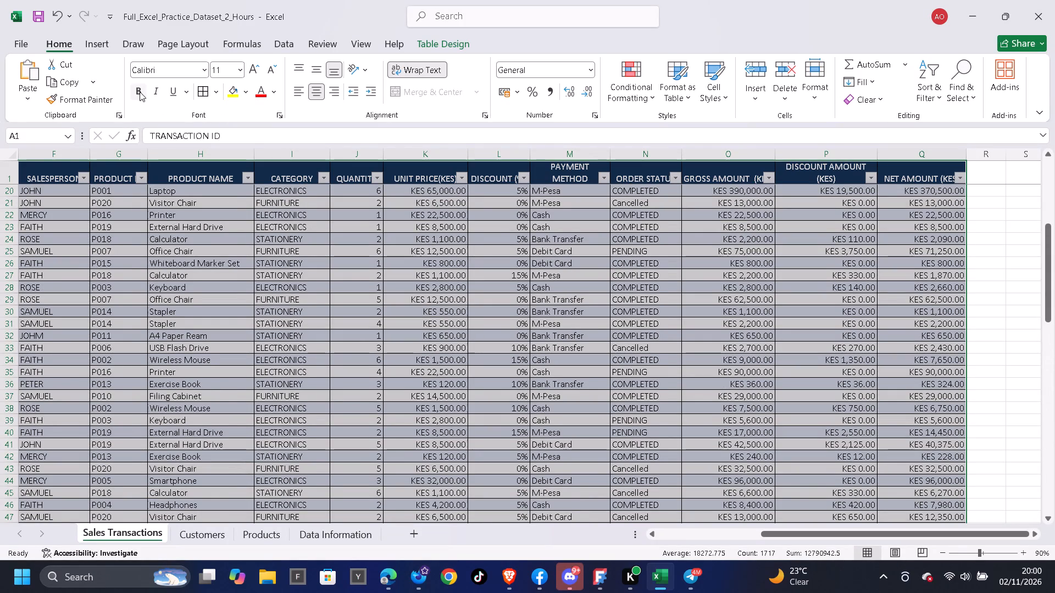
left_click(140, 92)
Examine the bold formatting across the Sales Transactions rows, from the first record down to the last.
scroll(372, 293, "up", 2)
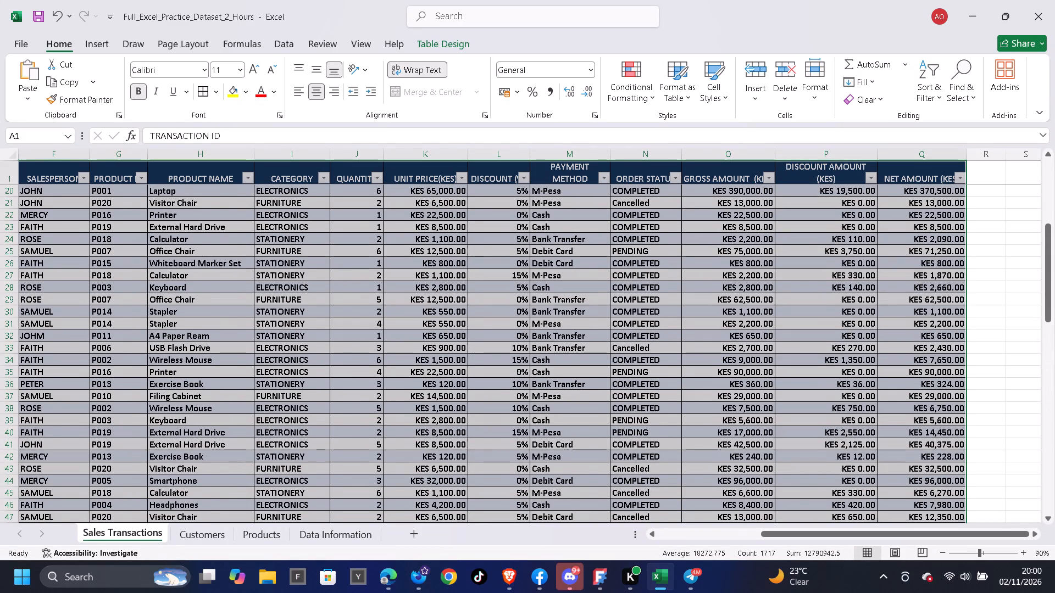
scroll(372, 293, "up", 20)
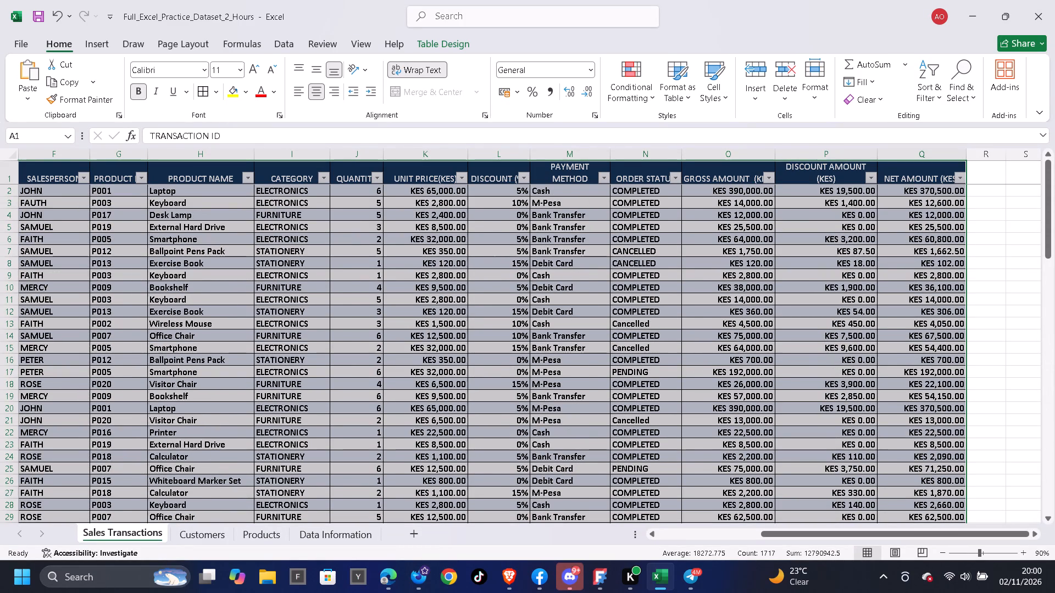
scroll(841, 291, "down", 8)
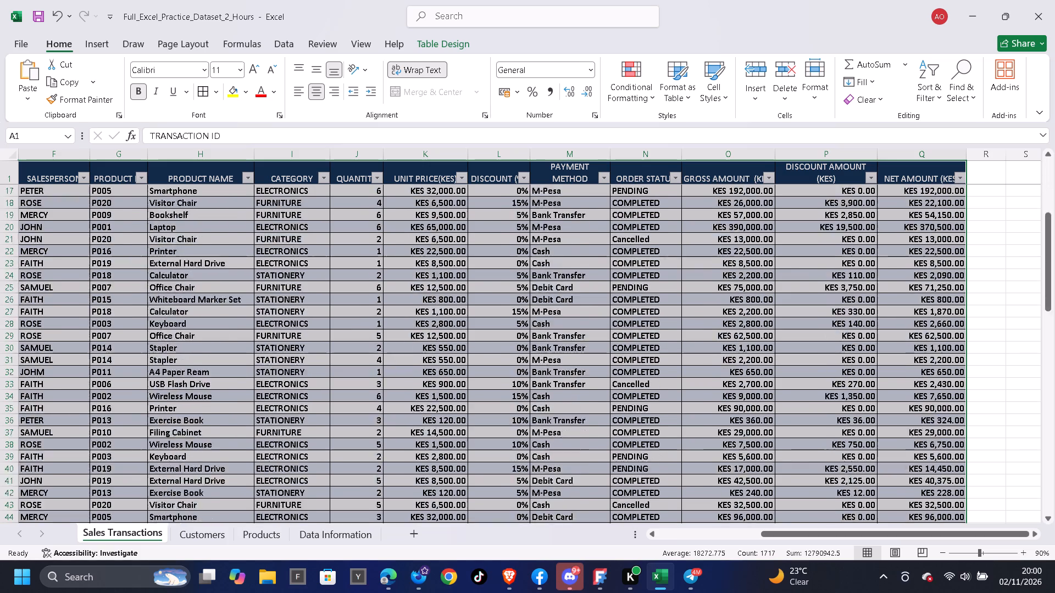
scroll(852, 299, "down", 16)
scroll(853, 299, "down", 8)
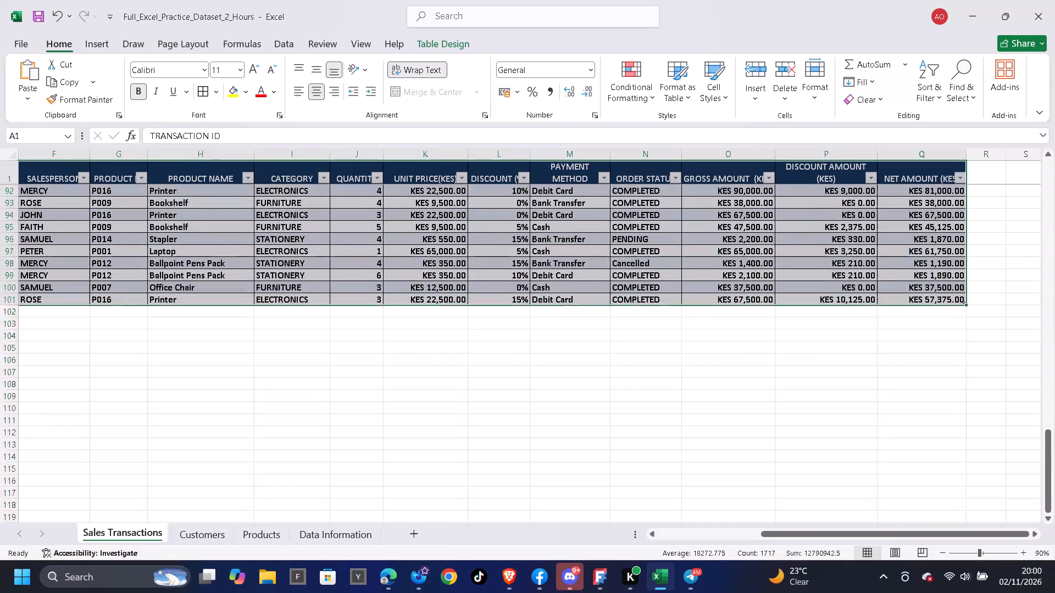
scroll(580, 325, "up", 1)
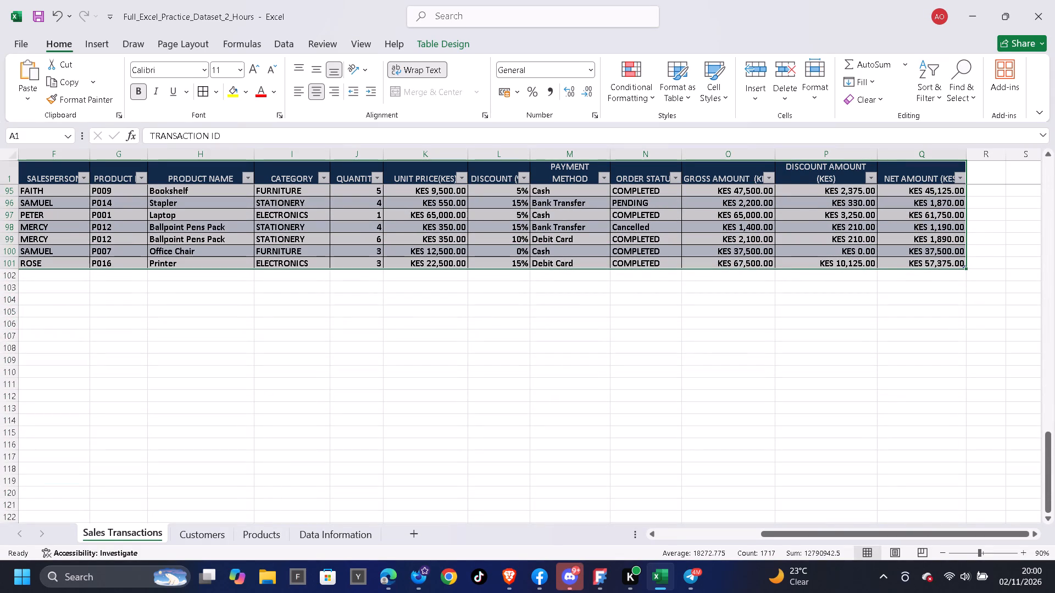
scroll(570, 305, "up", 2)
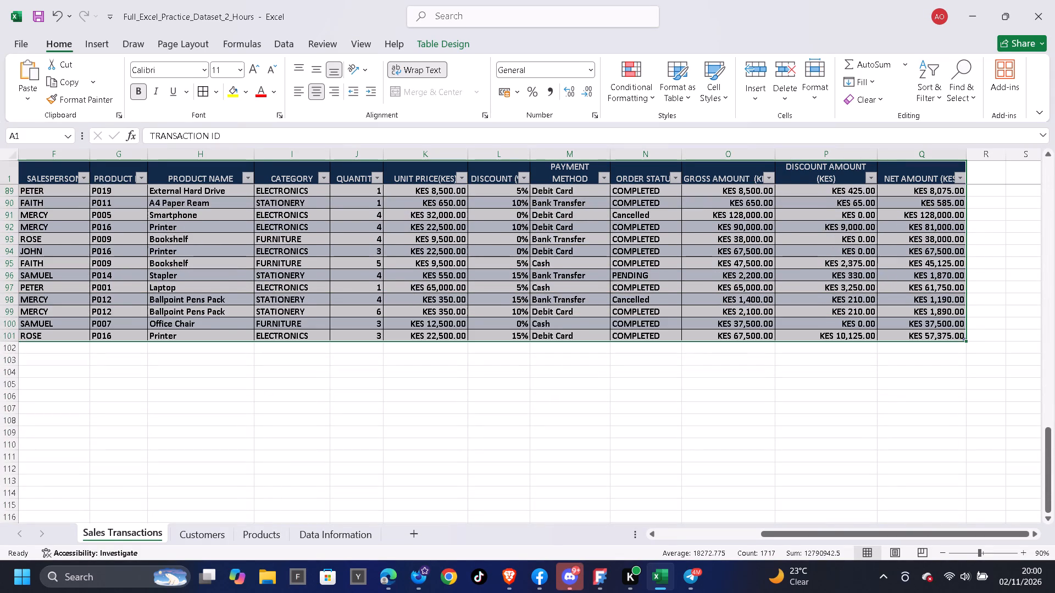
scroll(572, 309, "up", 1)
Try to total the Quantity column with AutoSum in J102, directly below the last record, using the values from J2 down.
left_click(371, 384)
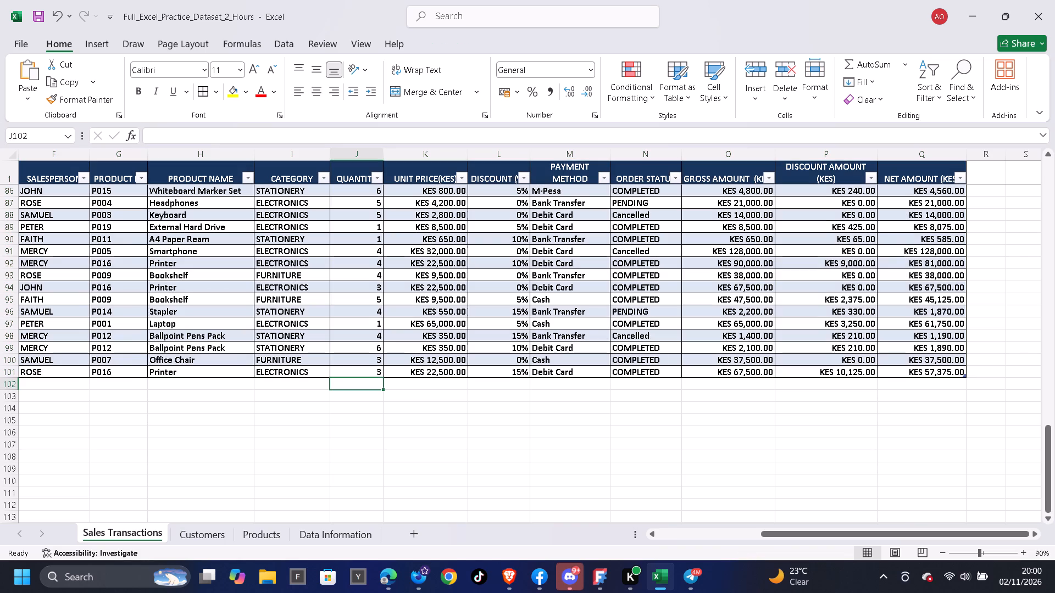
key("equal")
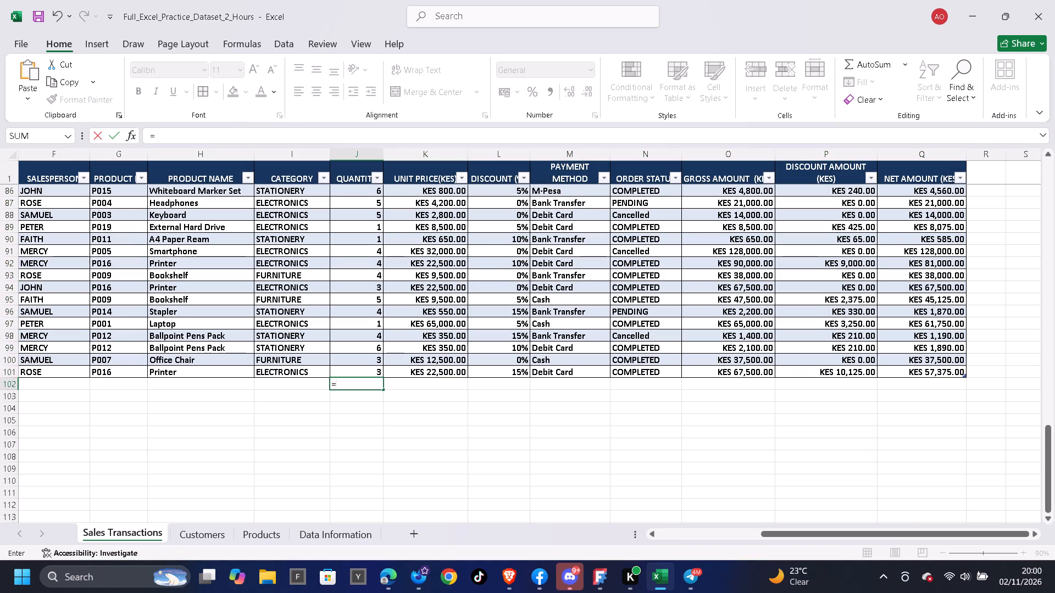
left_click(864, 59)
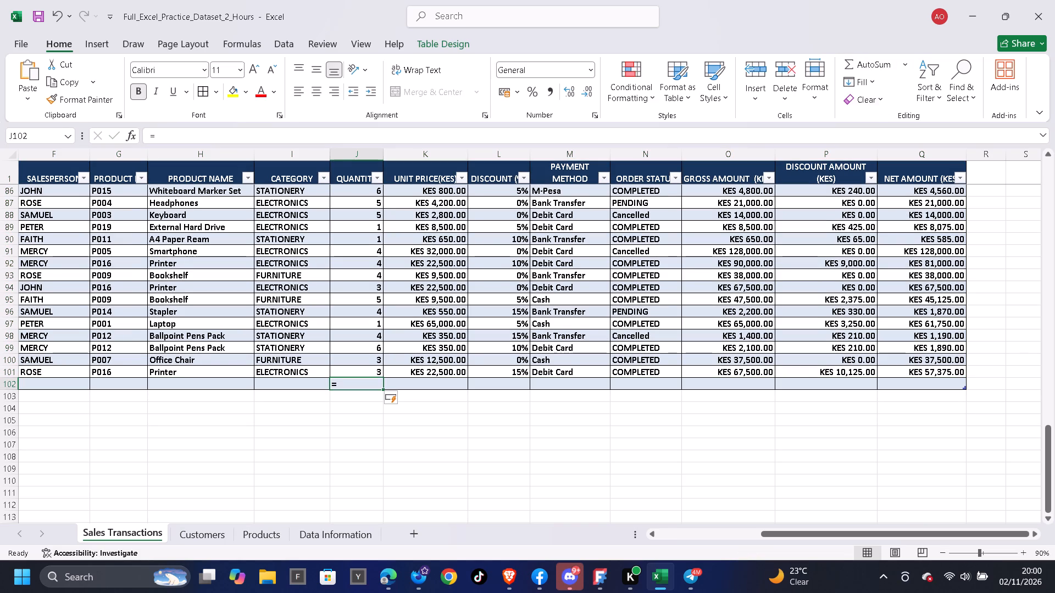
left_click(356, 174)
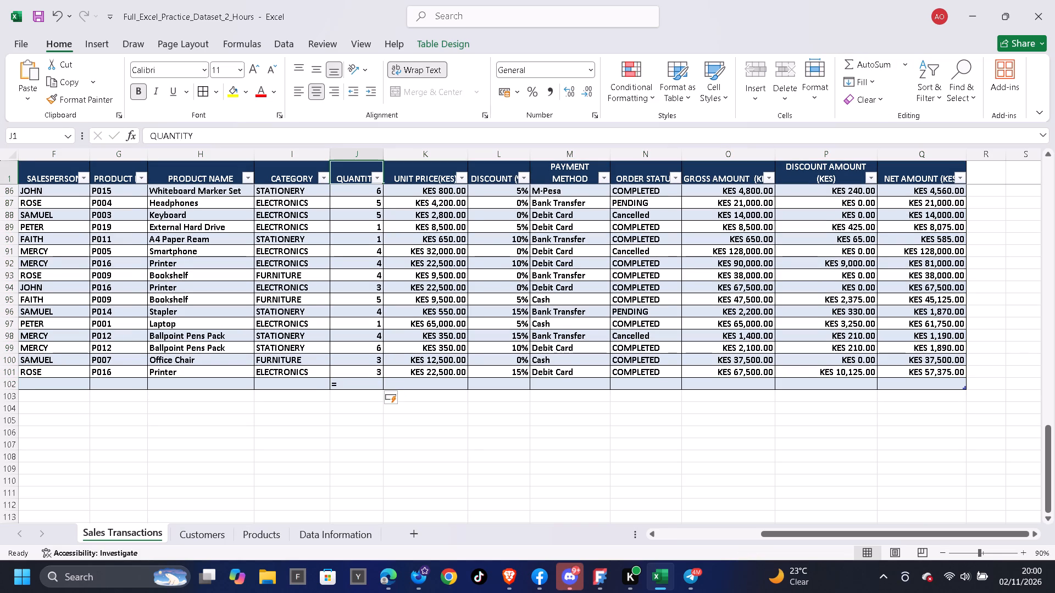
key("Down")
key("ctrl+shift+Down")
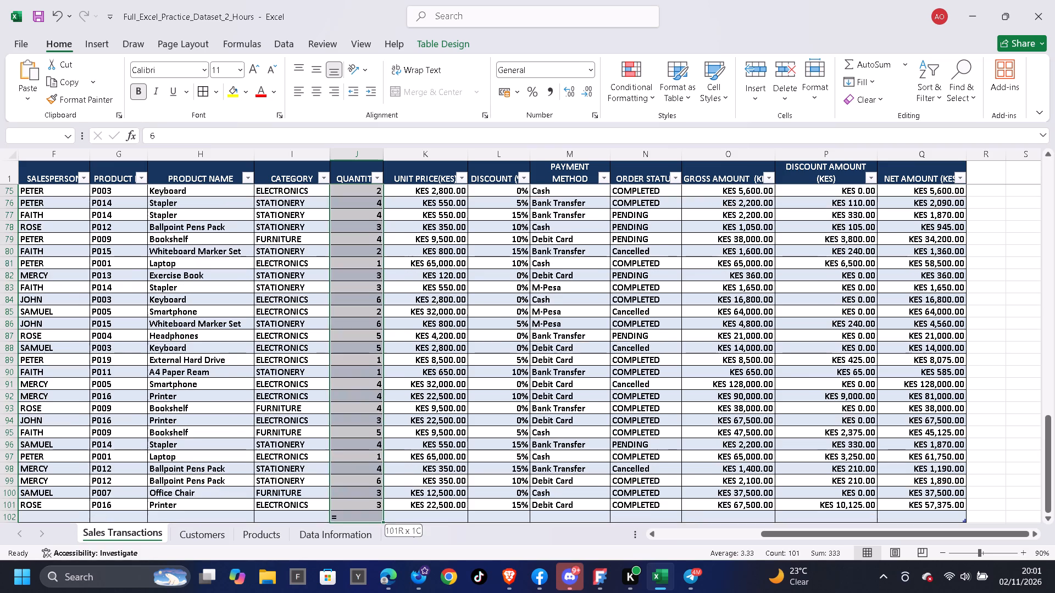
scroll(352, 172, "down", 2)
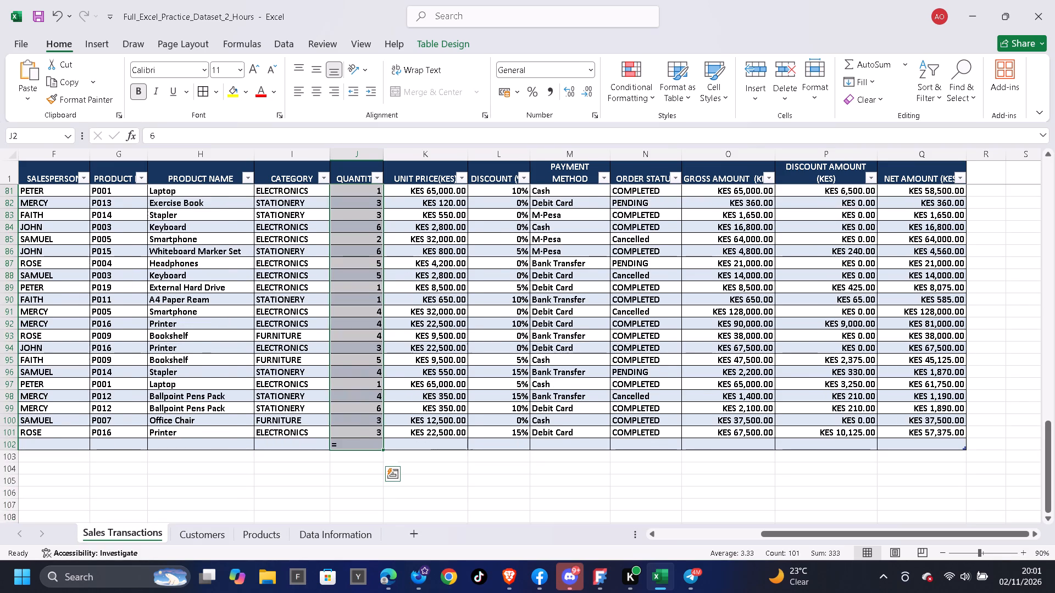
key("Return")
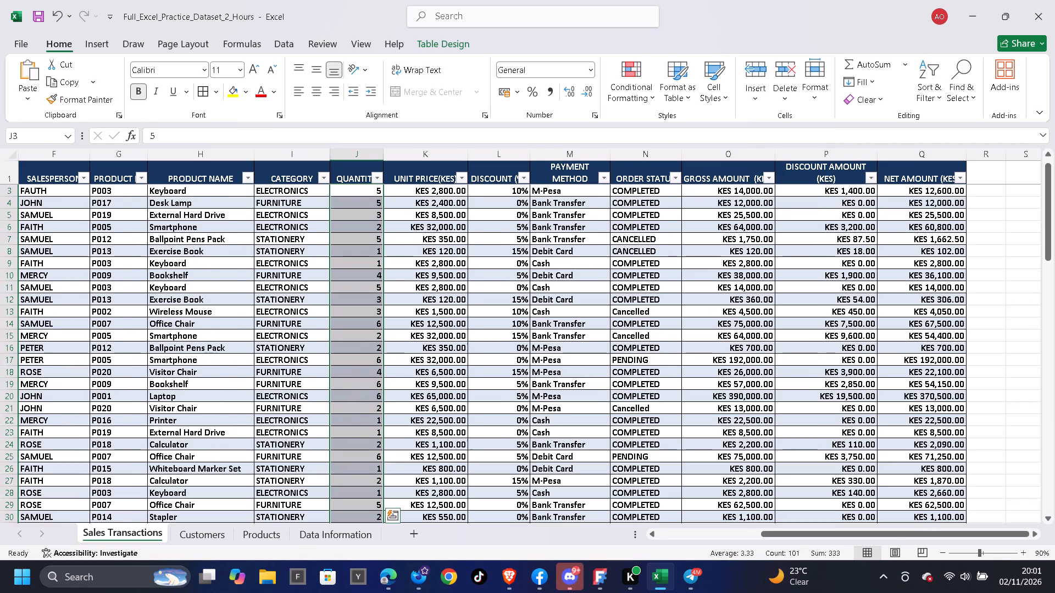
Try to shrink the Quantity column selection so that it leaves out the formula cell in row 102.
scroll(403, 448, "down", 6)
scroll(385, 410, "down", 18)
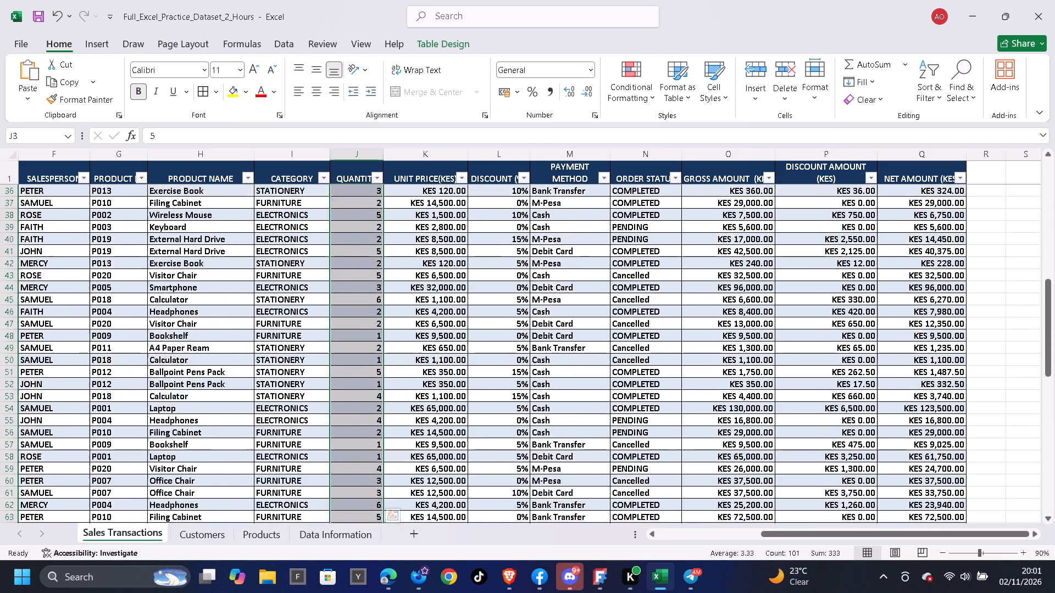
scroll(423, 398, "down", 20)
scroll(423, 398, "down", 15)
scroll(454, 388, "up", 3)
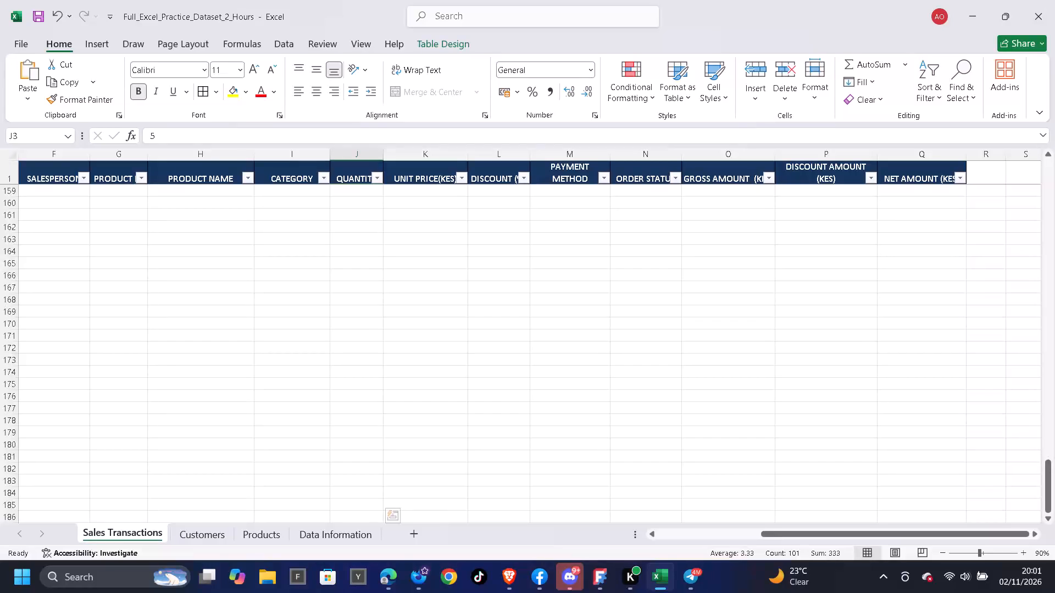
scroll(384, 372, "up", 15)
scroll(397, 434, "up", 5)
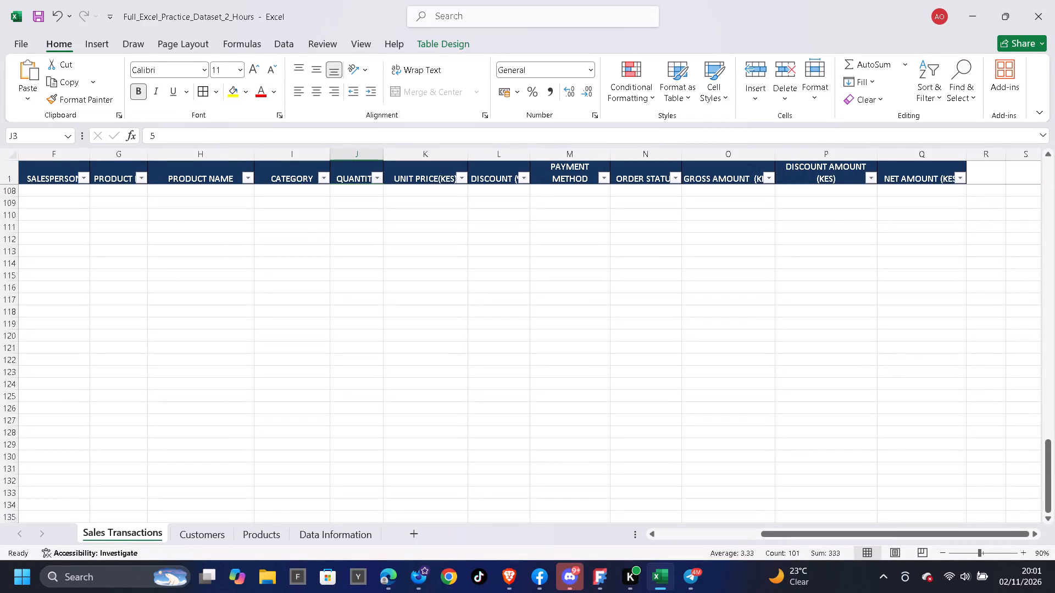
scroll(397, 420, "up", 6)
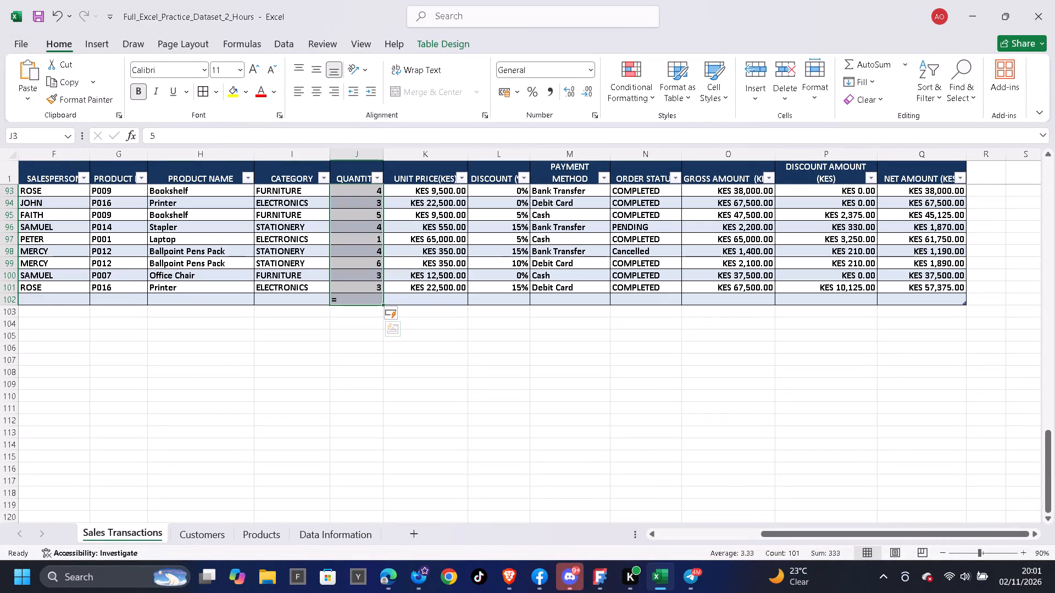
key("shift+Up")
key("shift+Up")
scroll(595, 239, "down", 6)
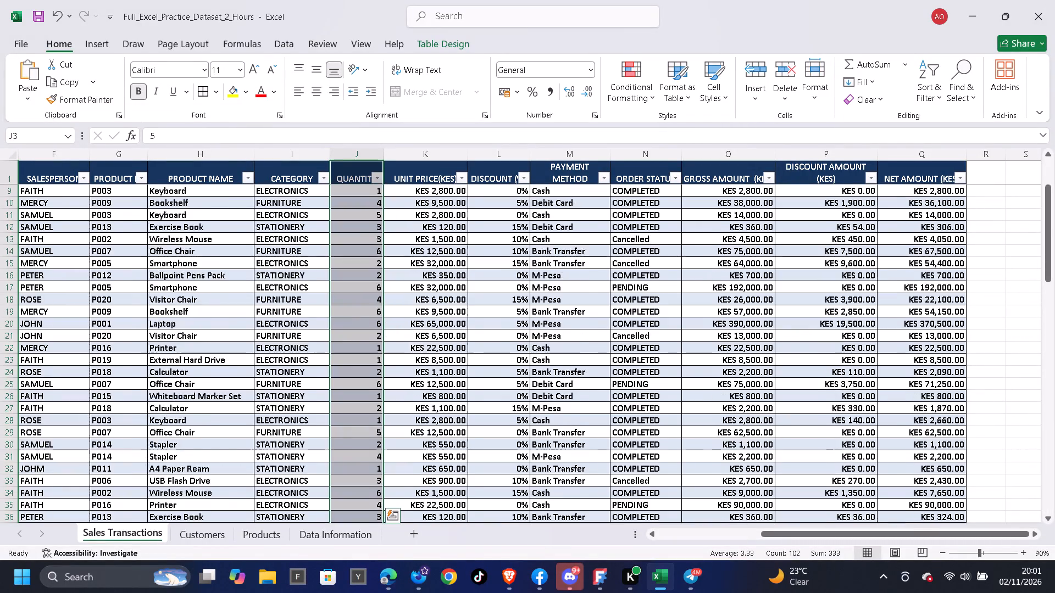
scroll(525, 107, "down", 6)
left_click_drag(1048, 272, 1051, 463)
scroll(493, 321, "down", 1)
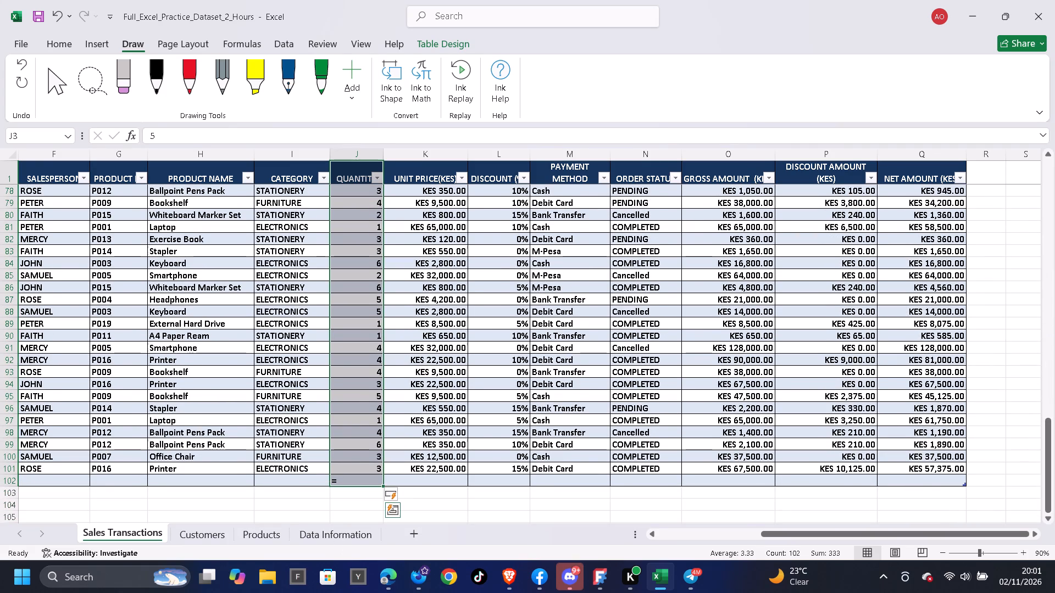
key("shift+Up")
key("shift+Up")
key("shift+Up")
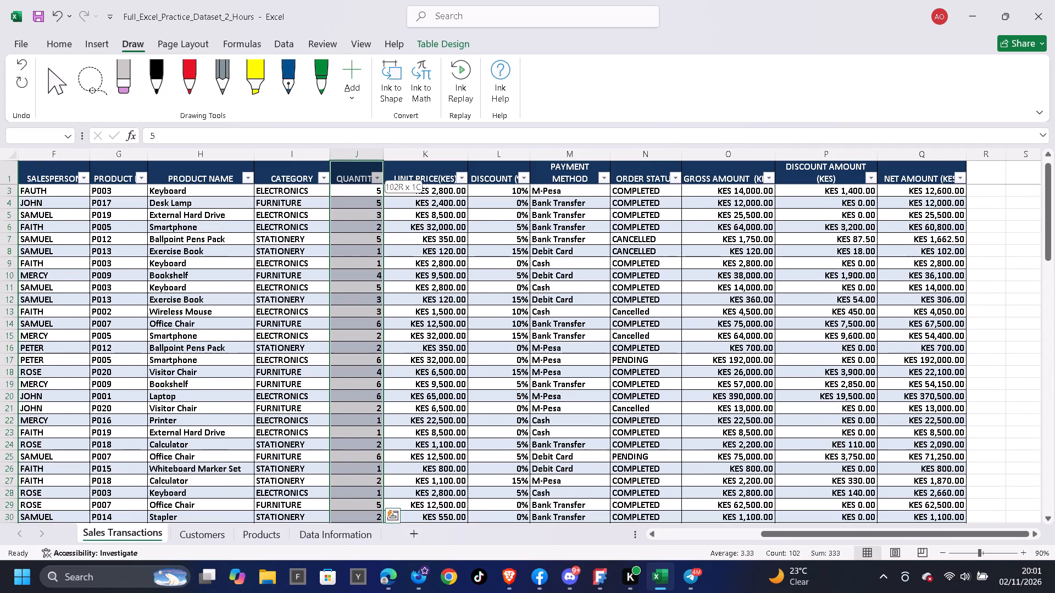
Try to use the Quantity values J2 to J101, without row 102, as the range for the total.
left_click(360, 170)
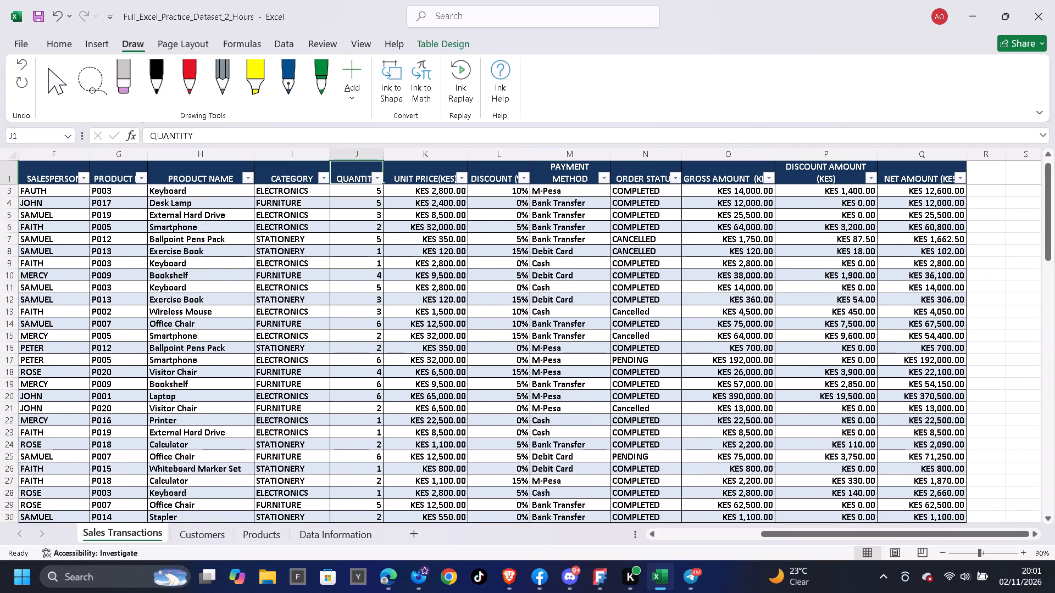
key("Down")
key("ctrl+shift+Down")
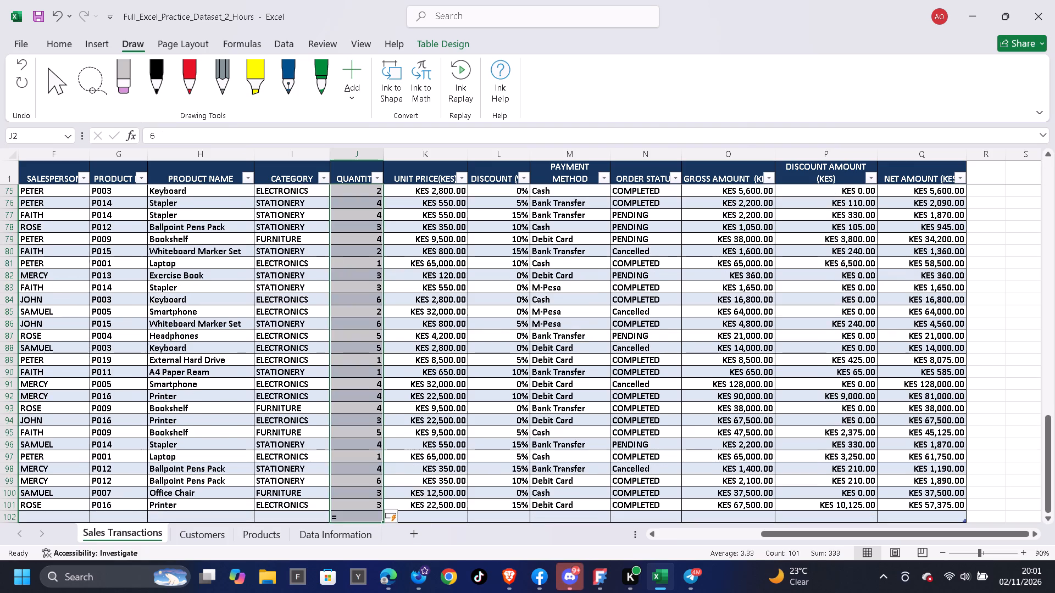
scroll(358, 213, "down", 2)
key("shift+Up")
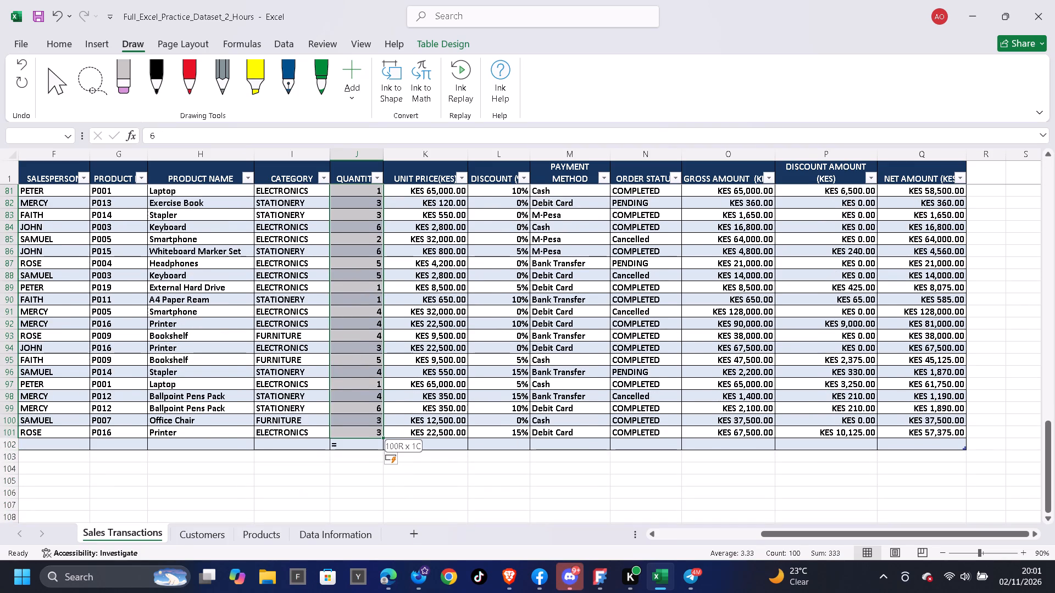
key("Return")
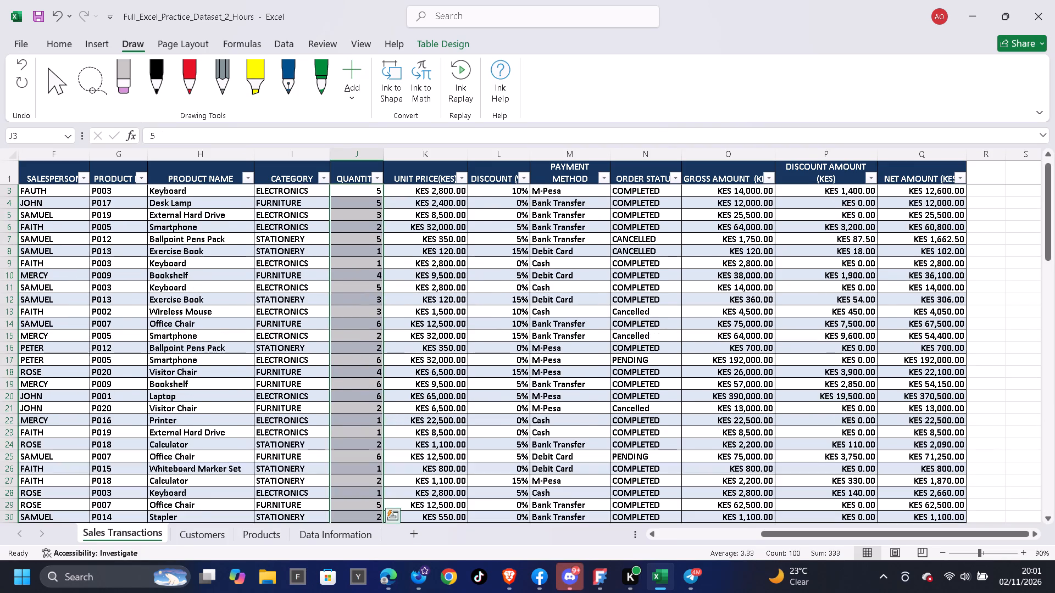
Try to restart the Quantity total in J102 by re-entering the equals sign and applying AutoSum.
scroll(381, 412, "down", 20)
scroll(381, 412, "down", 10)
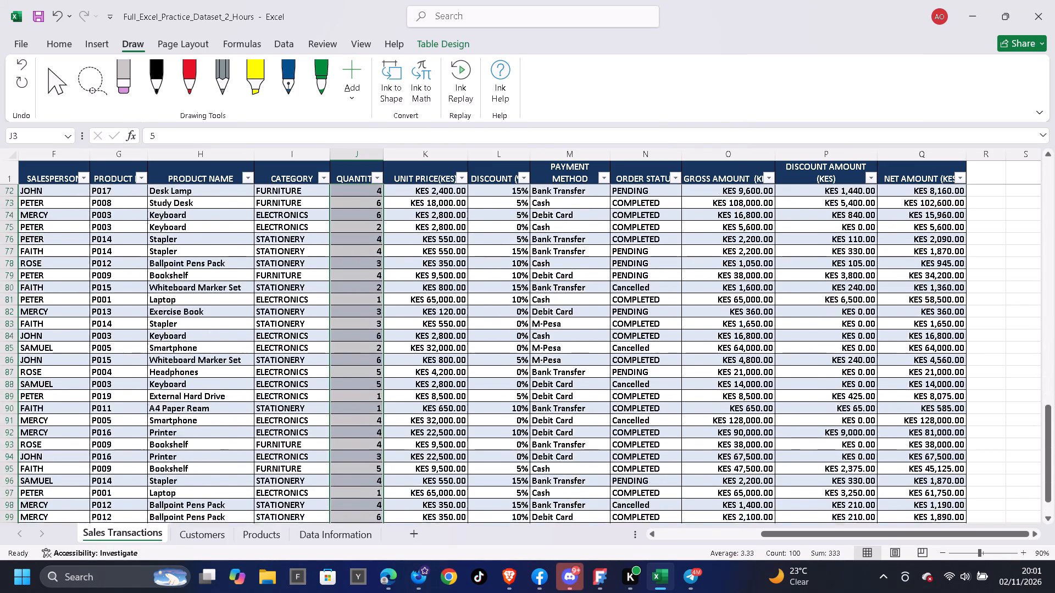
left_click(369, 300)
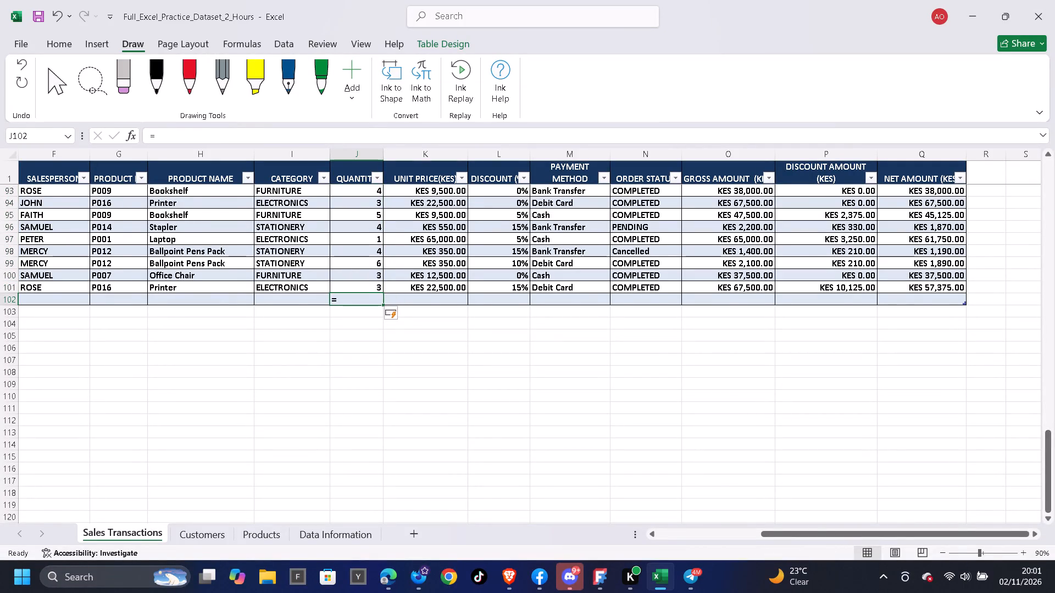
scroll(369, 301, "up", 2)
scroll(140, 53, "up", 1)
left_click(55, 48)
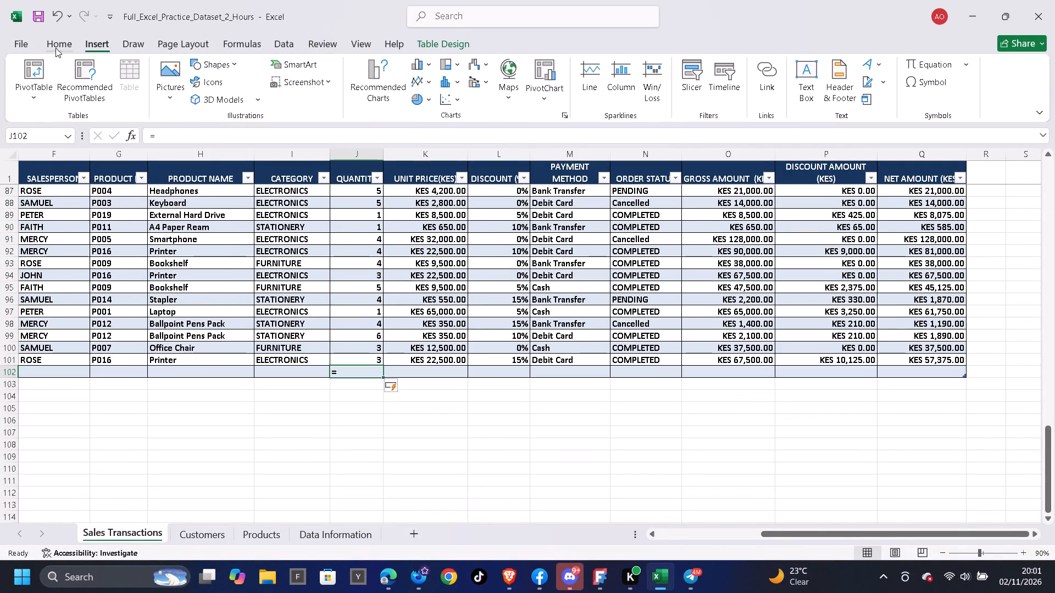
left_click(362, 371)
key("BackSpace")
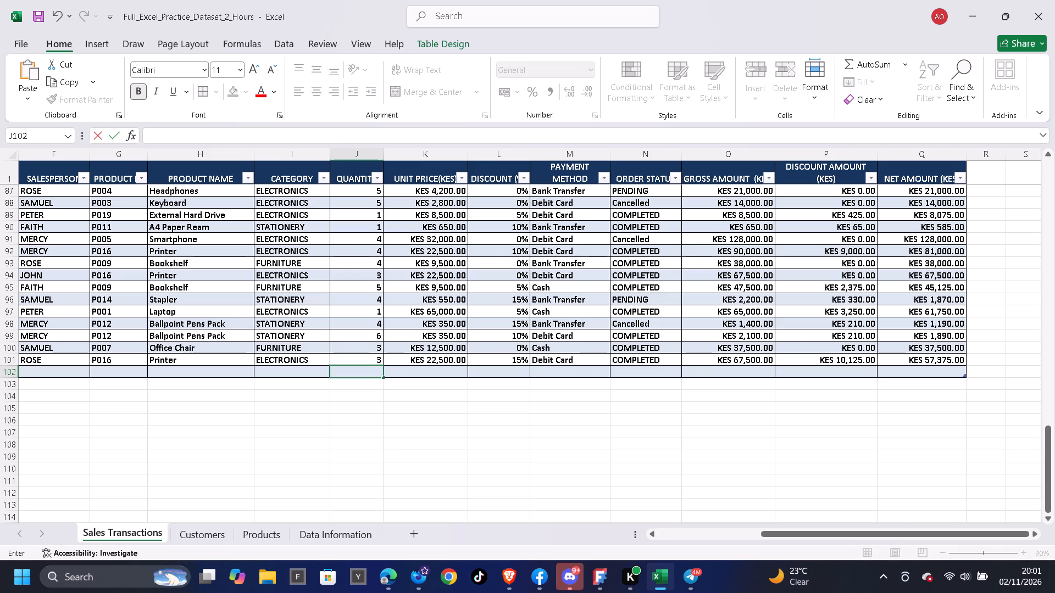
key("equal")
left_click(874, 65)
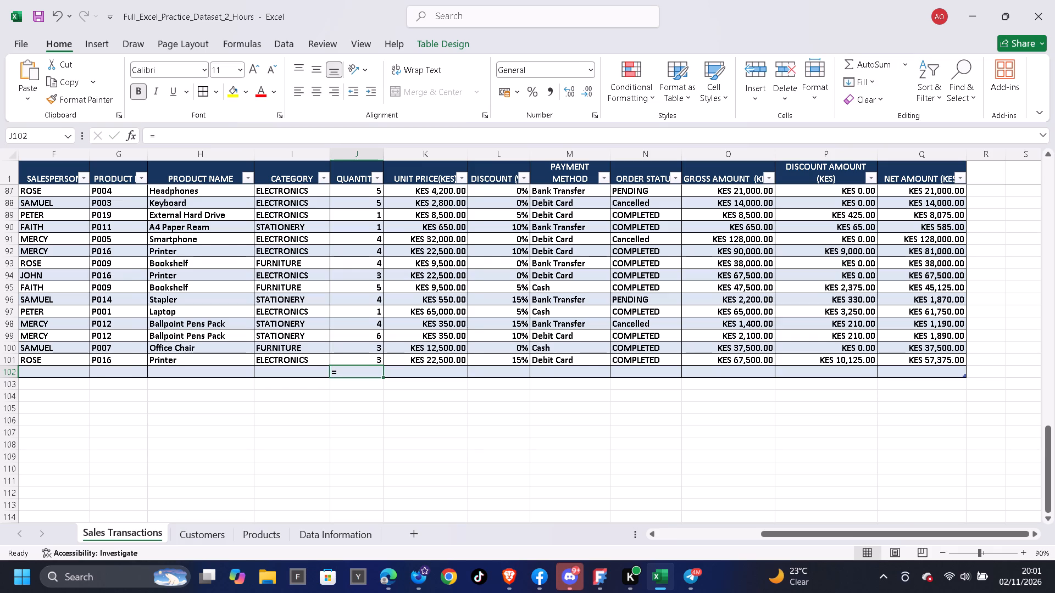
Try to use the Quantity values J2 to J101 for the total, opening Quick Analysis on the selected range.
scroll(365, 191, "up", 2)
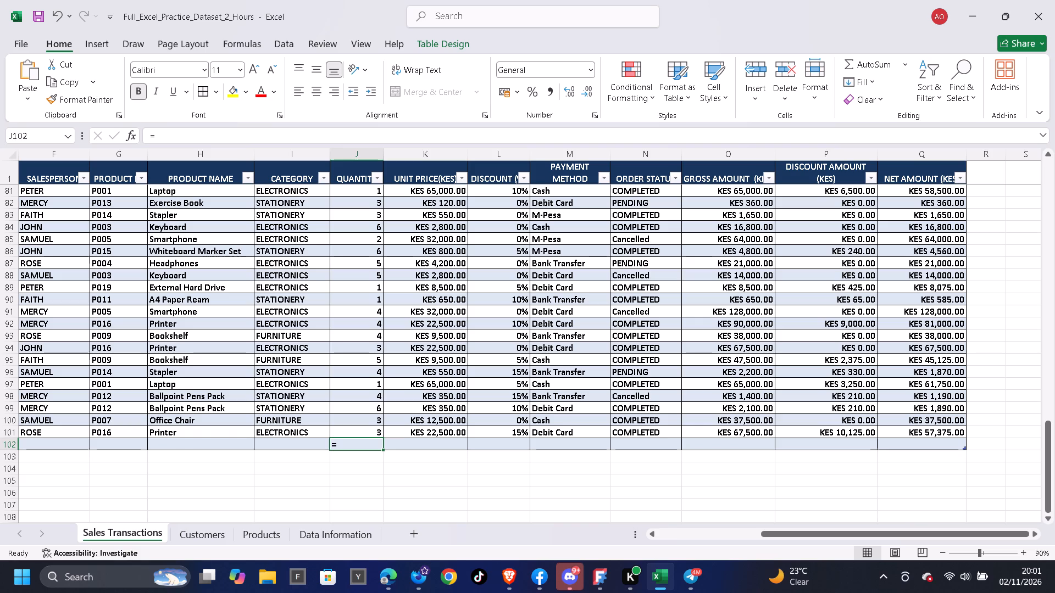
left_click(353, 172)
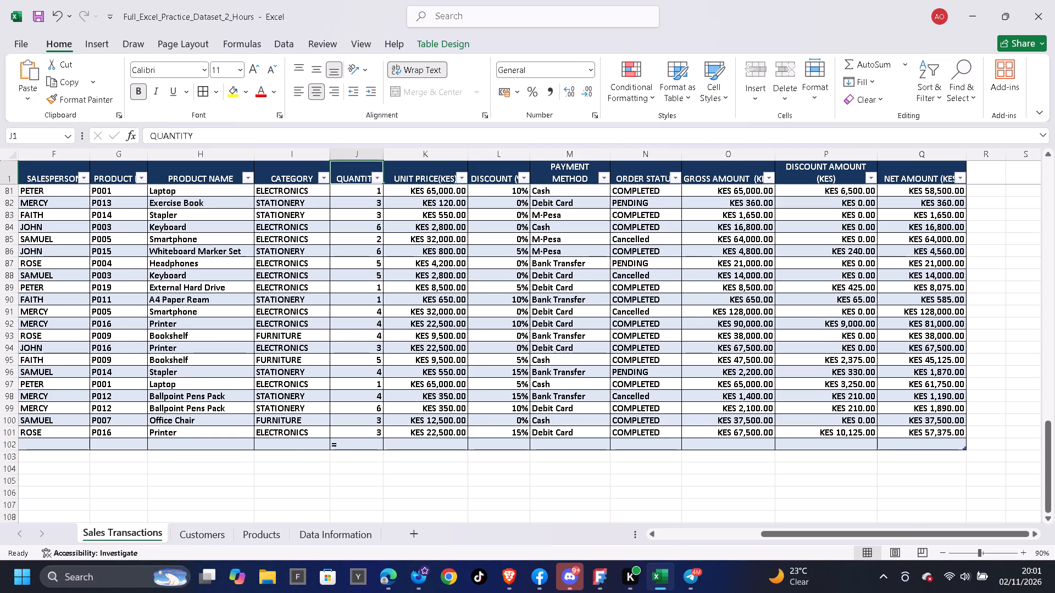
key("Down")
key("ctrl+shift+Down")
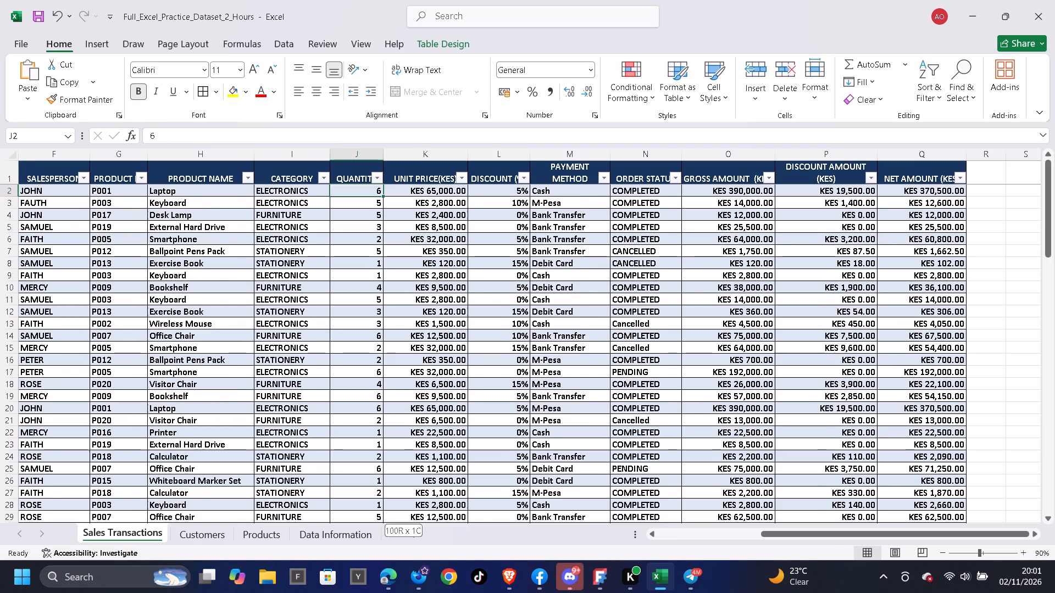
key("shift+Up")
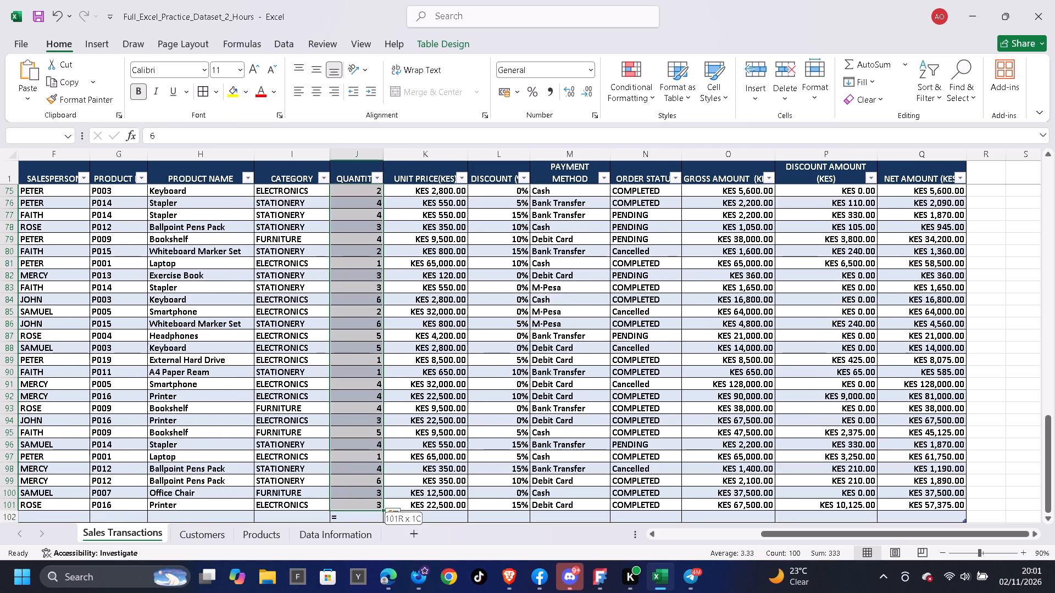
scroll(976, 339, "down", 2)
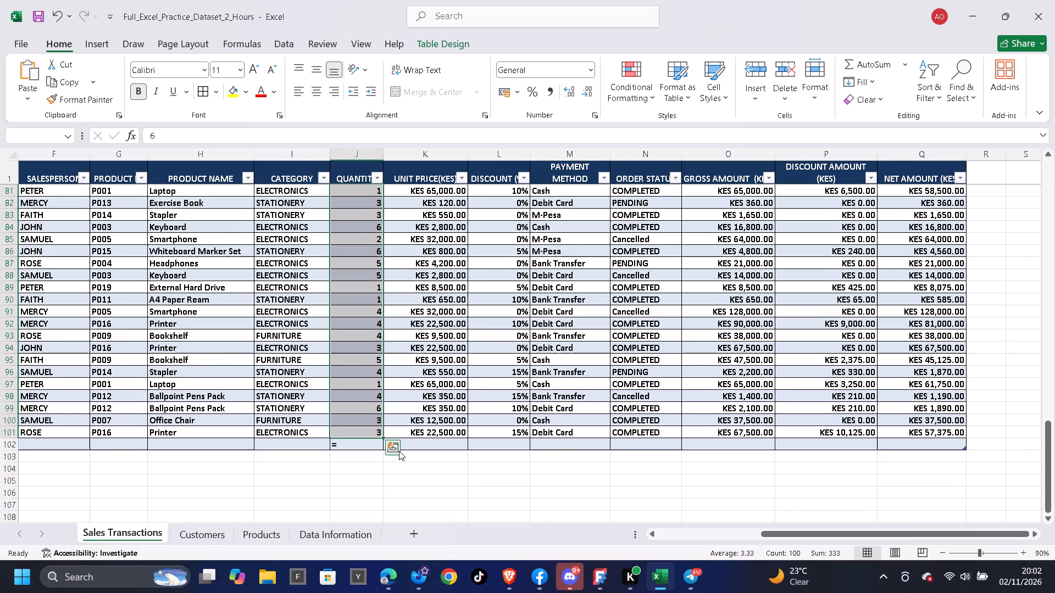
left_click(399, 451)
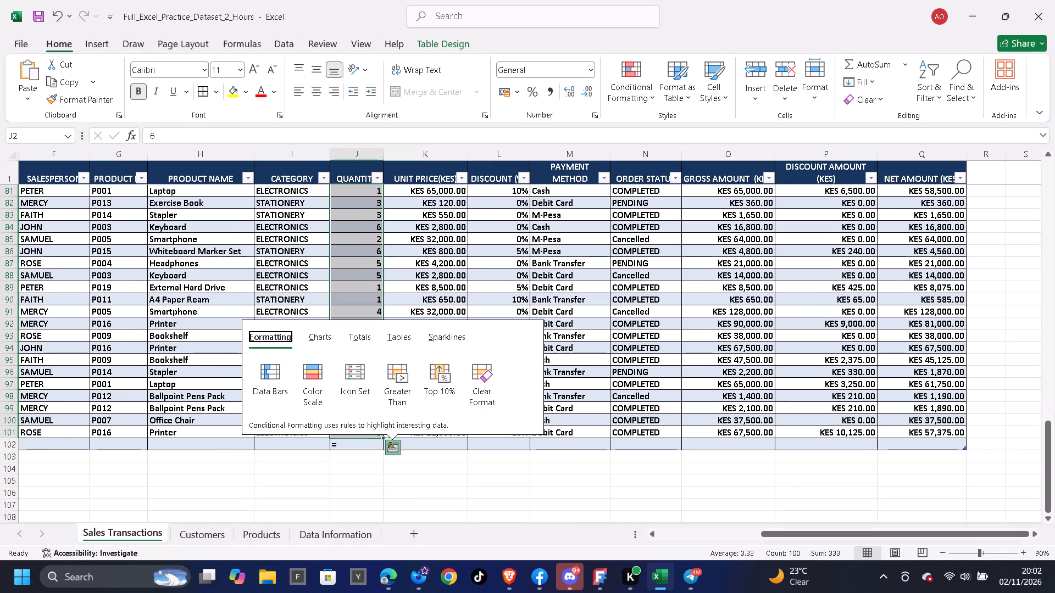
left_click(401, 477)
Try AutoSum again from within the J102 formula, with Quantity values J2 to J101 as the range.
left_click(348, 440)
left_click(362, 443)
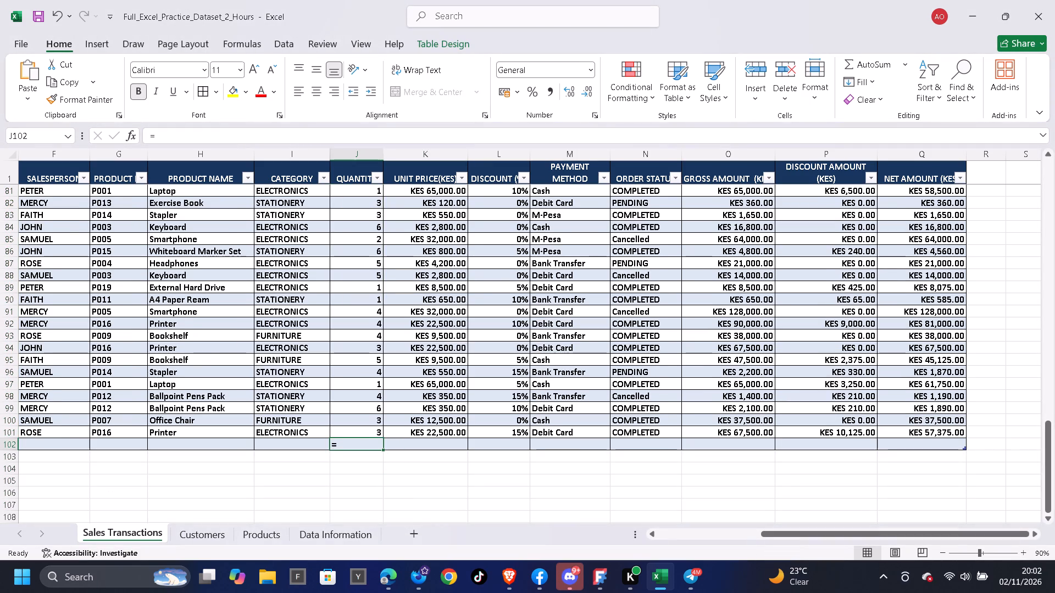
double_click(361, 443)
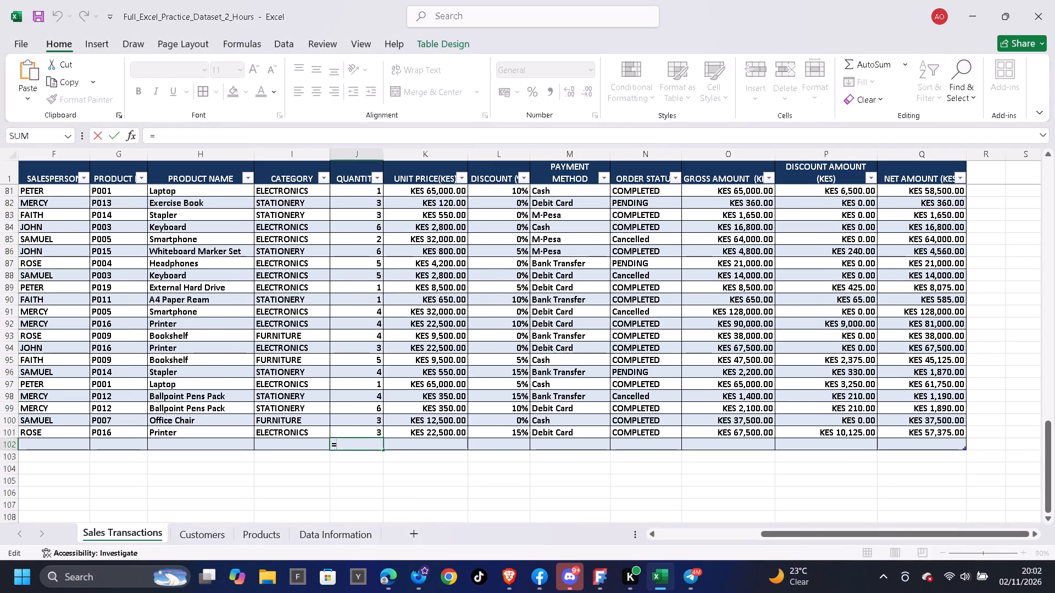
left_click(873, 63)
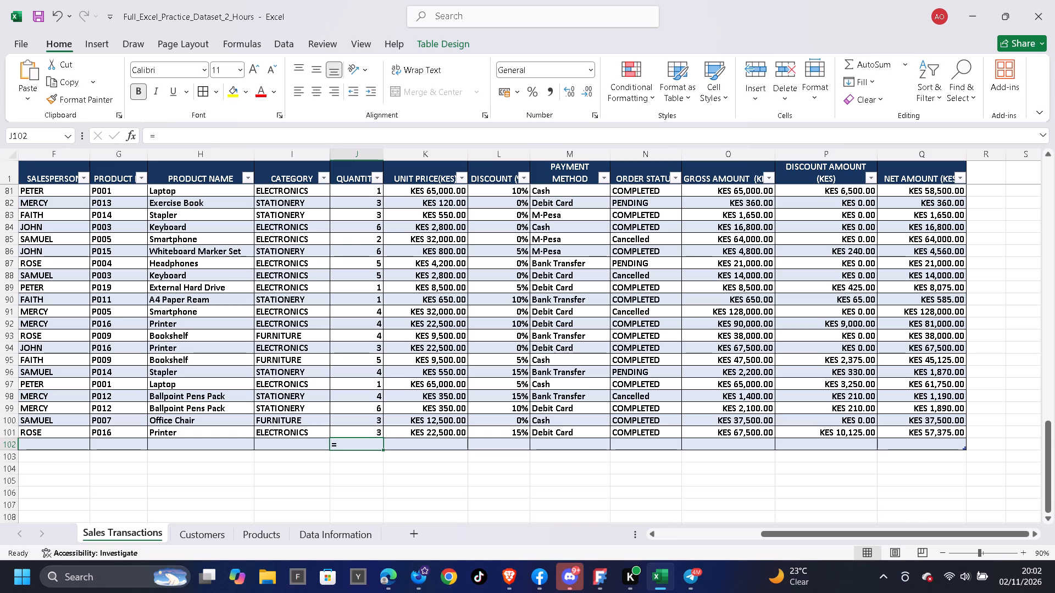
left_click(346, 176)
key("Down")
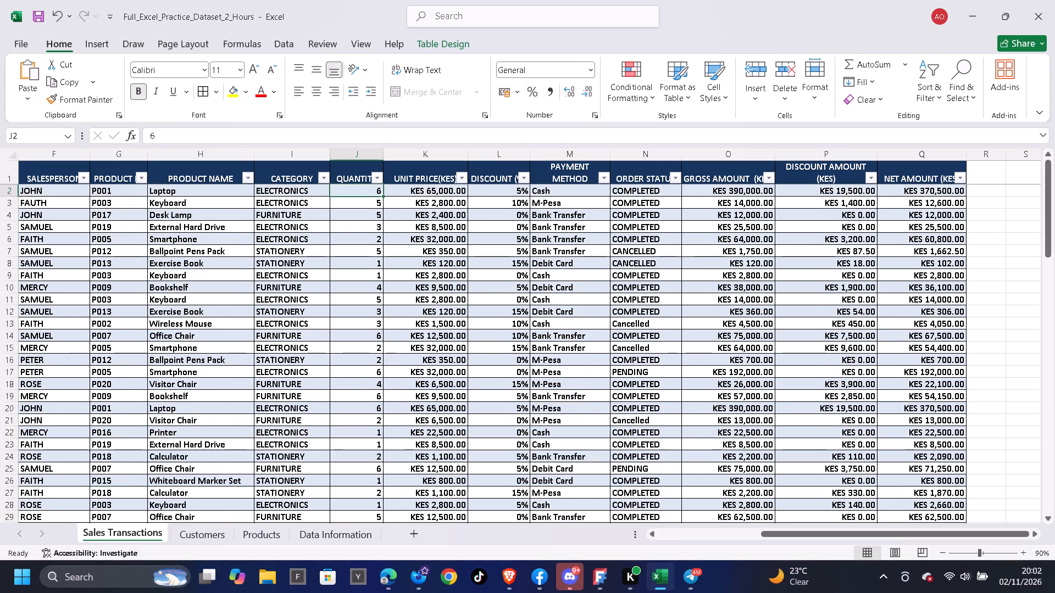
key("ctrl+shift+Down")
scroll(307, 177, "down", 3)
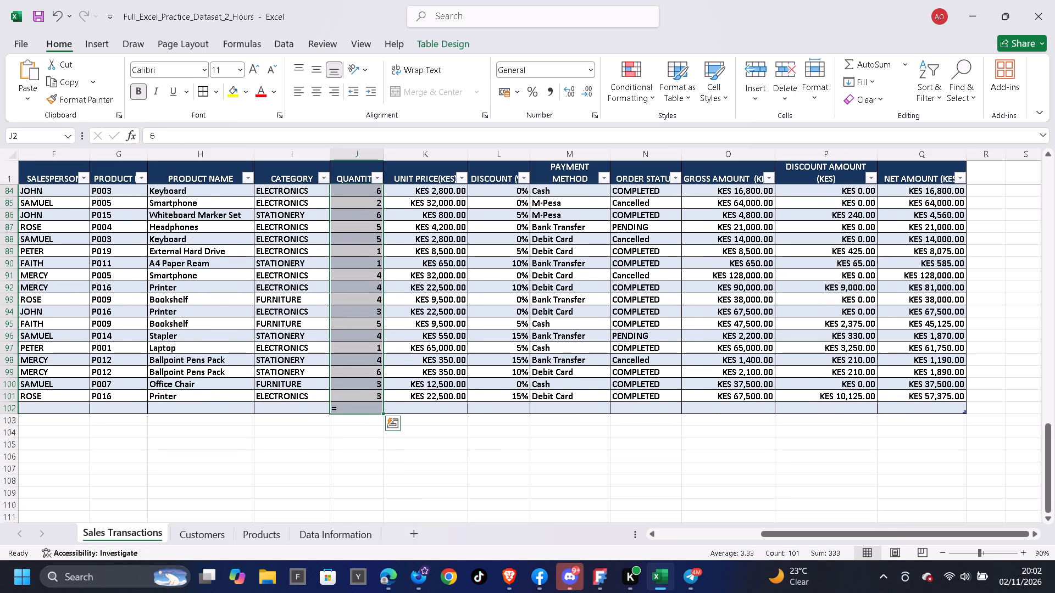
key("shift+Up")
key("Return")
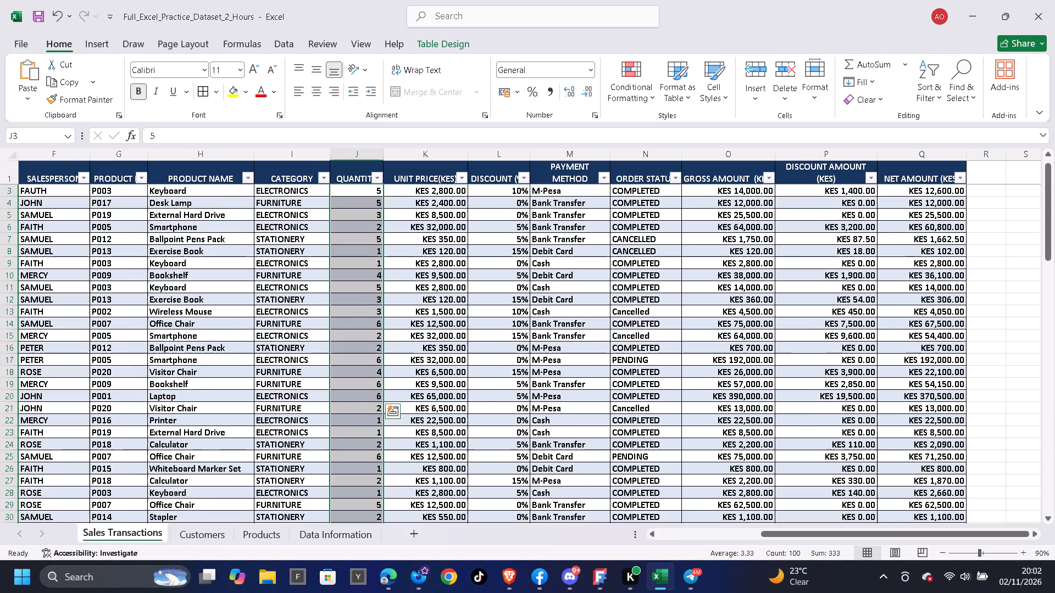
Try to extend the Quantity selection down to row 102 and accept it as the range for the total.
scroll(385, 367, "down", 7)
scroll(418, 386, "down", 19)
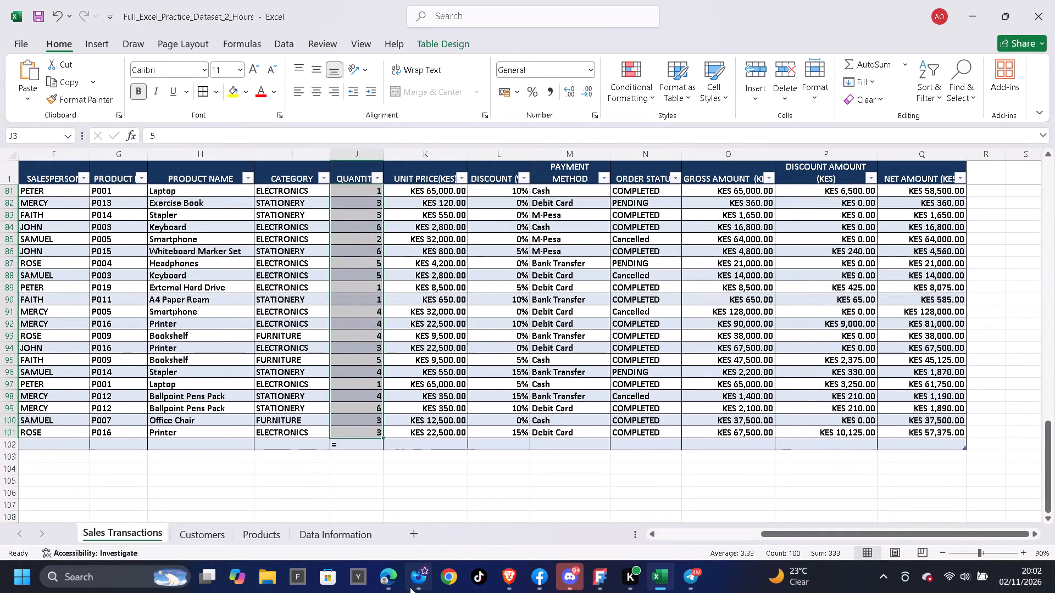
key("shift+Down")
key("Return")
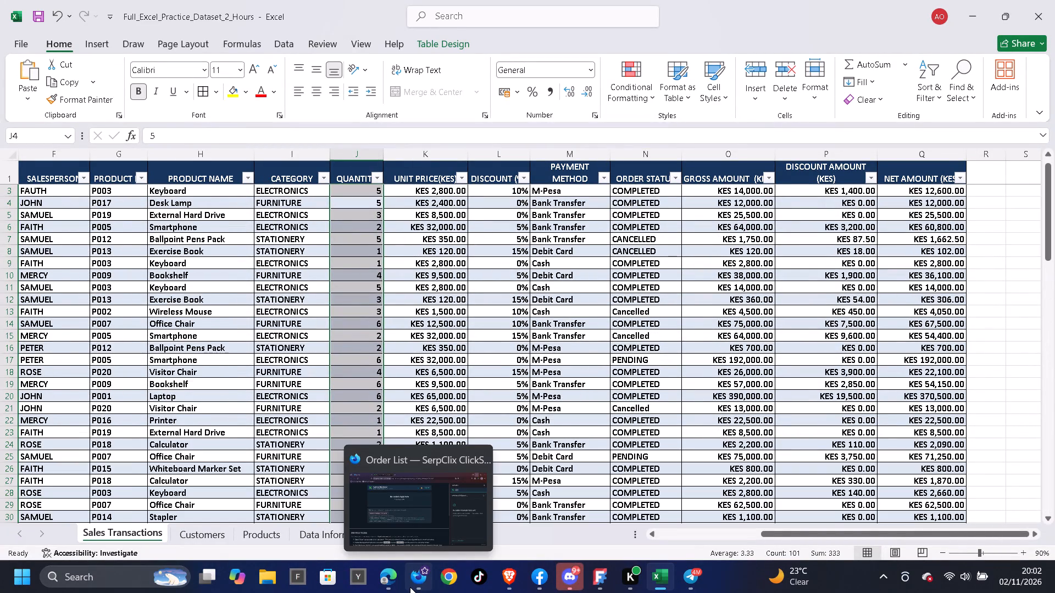
Clear the leftover equals sign from J102 below the Quantity column.
left_click_drag(1048, 188, 1049, 249)
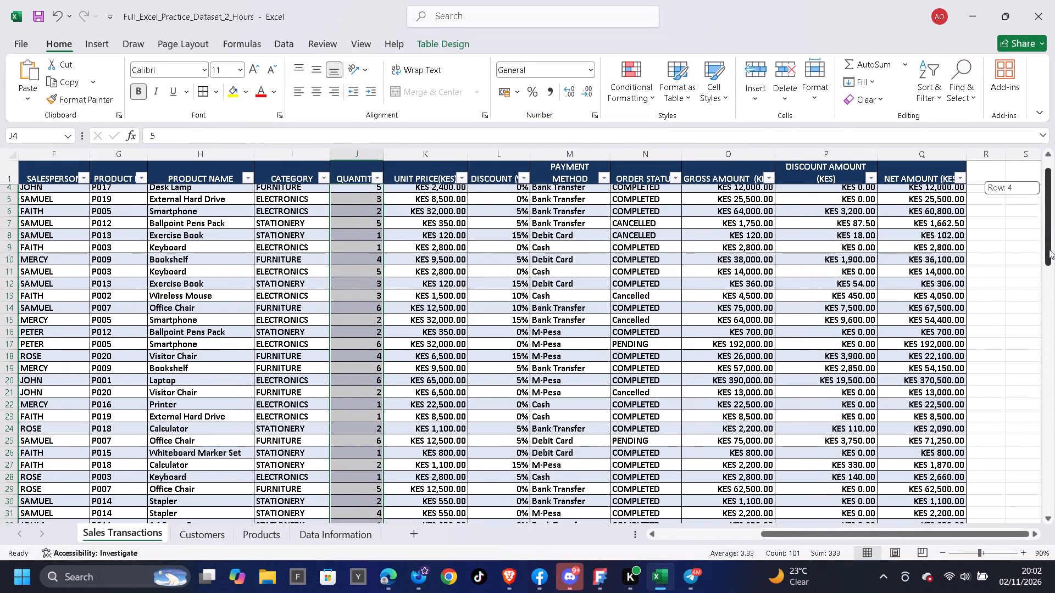
left_click_drag(1049, 249, 1054, 500)
left_click(363, 512)
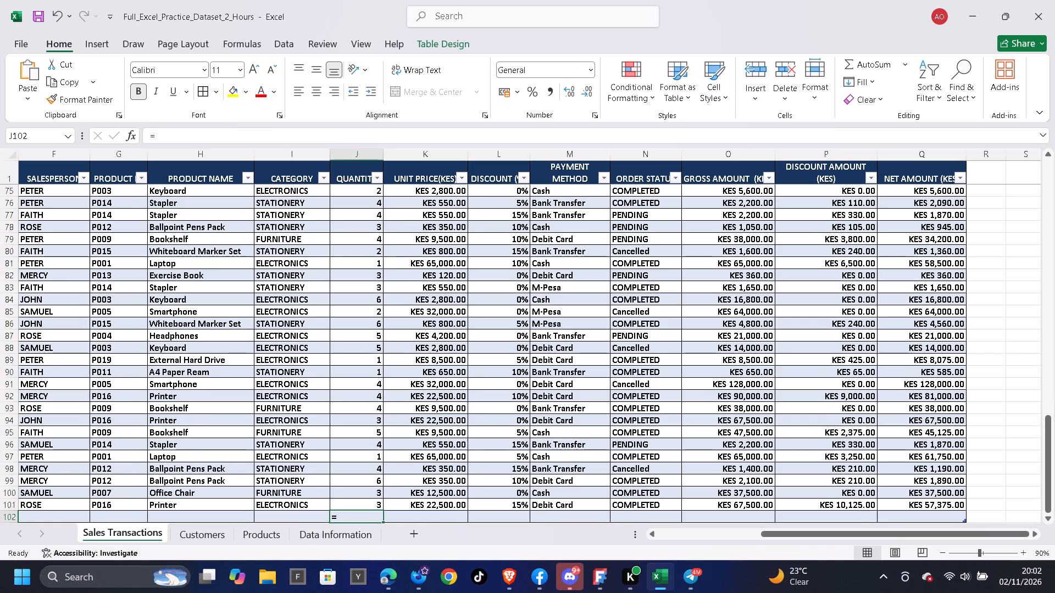
key("BackSpace")
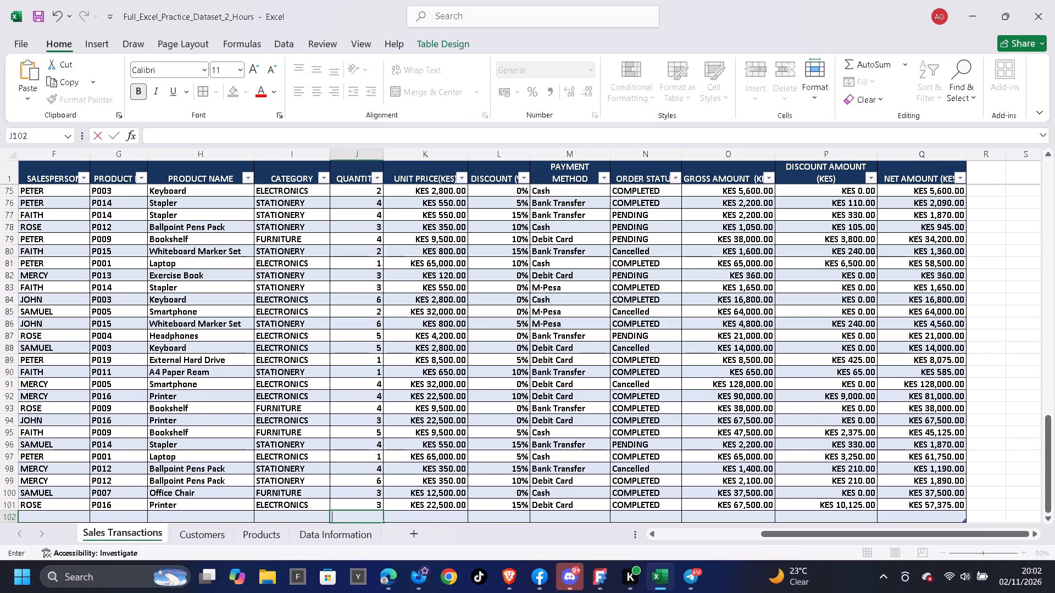
Total the Unit Price column with AutoSum in K102, directly below the last record.
left_click(409, 512)
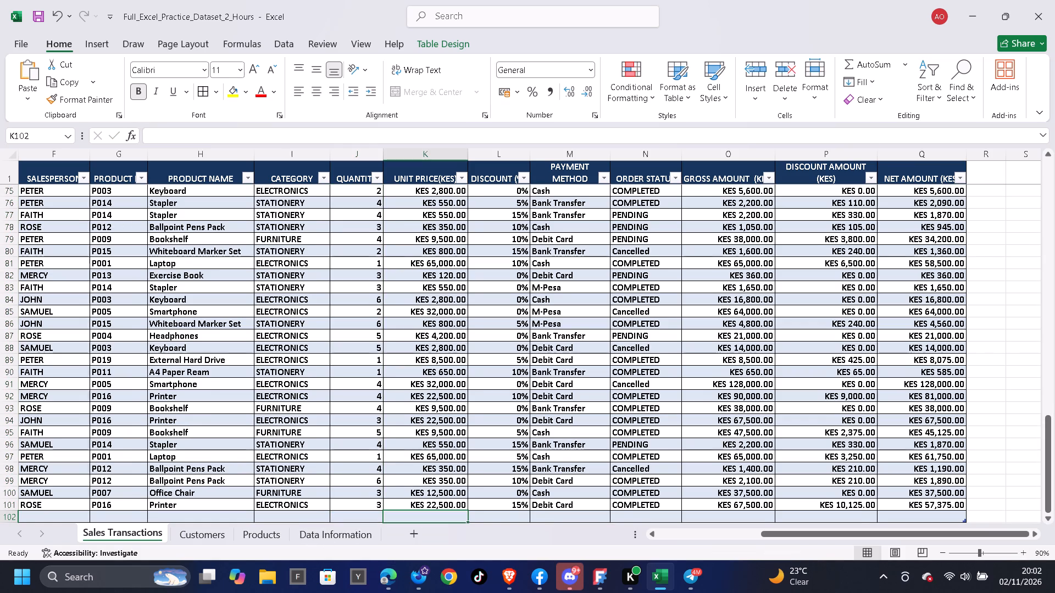
left_click(867, 65)
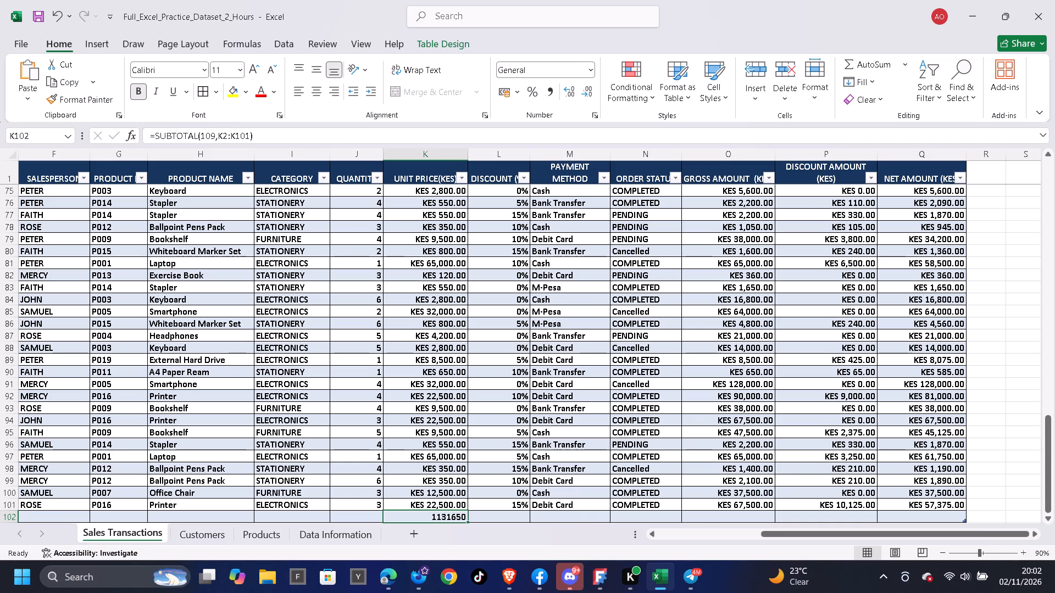
Total the Quantity column with AutoSum in the empty cell J102.
scroll(536, 314, "down", 2)
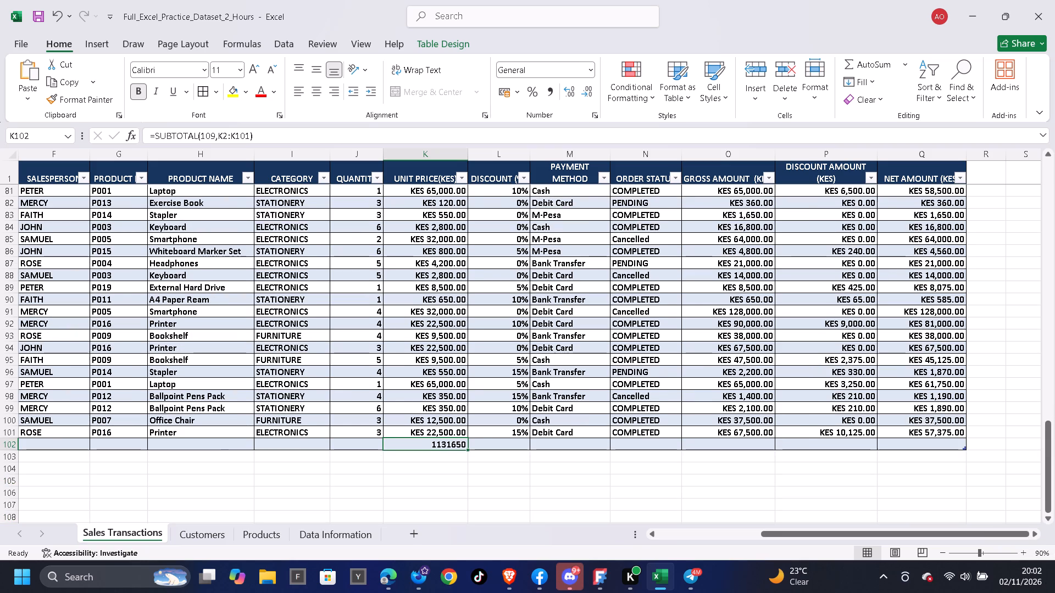
left_click(362, 441)
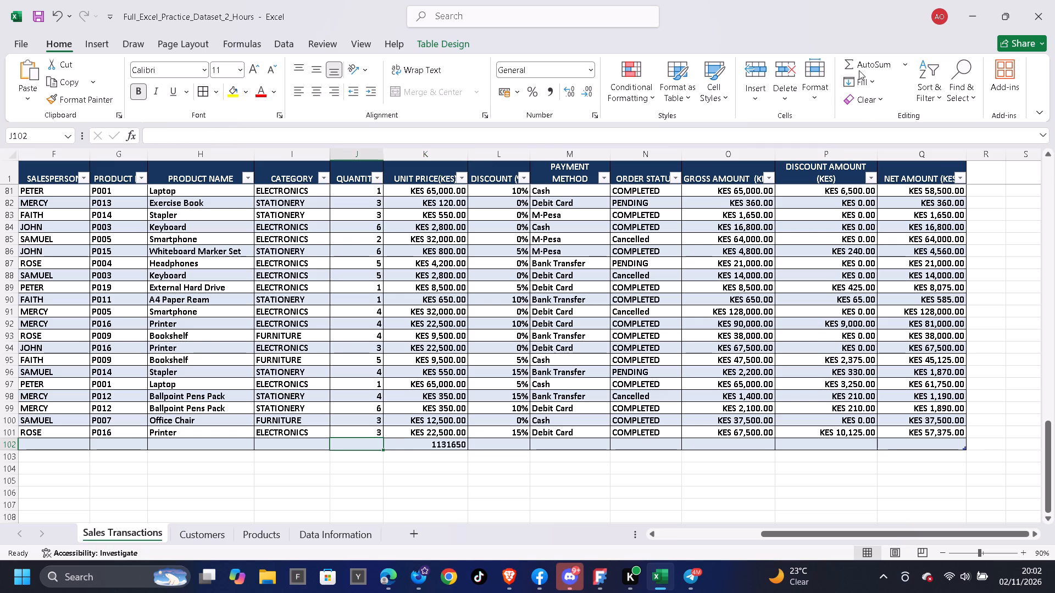
left_click(864, 63)
left_click(416, 480)
Select the Quantity values in J2:J101 and check them against the total in J102.
left_click(359, 443)
left_click(356, 173)
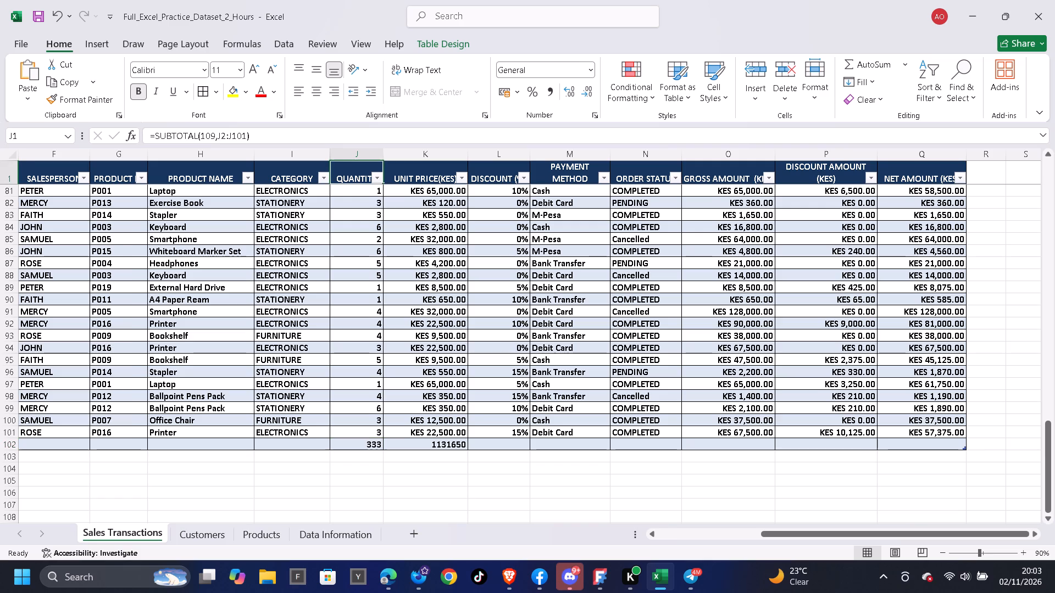
key("Down")
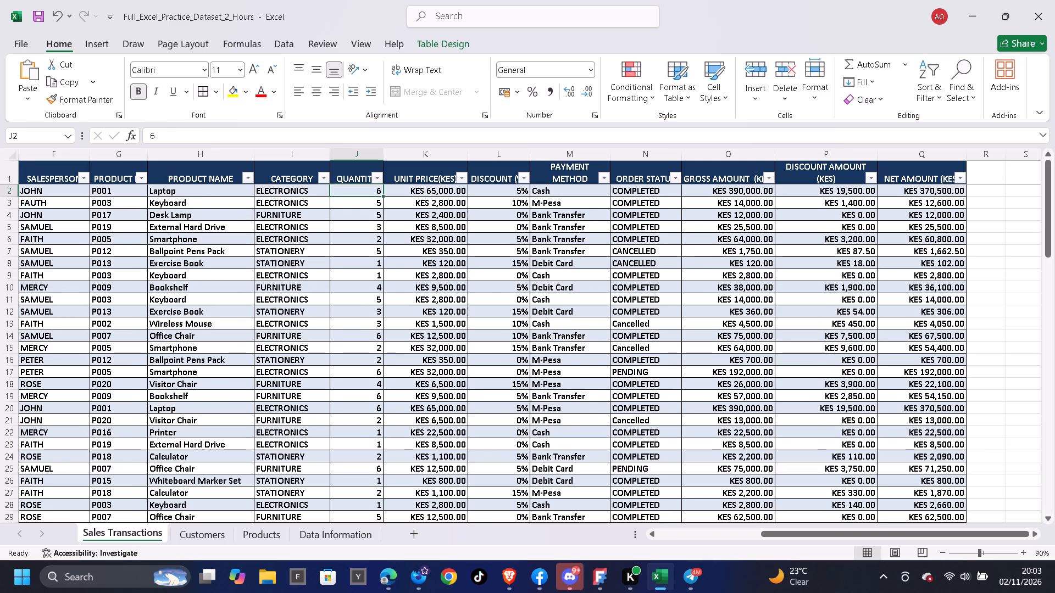
key("Down")
key("Up")
key("Up")
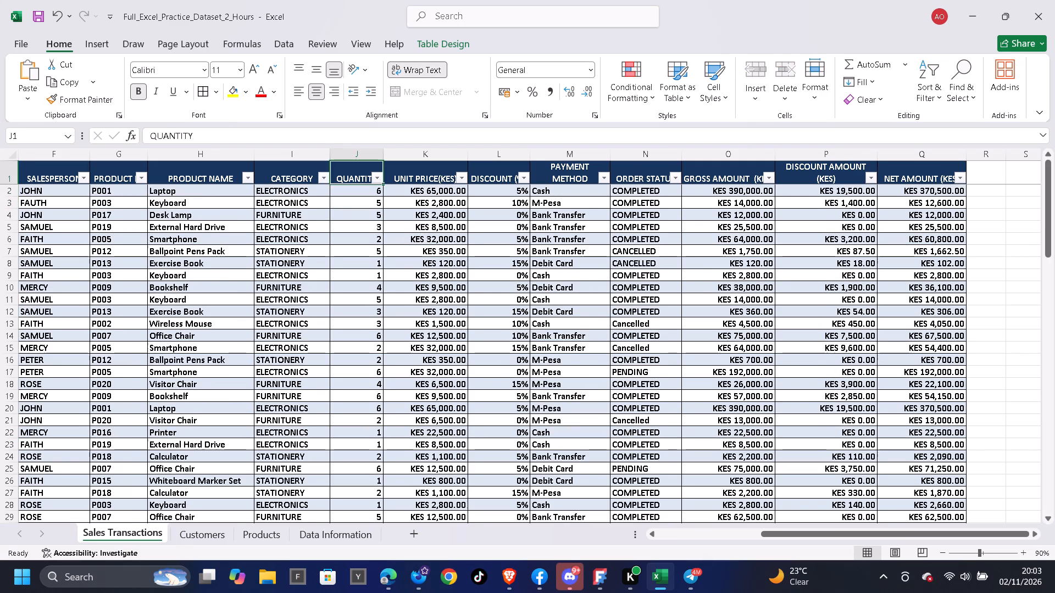
key("Down")
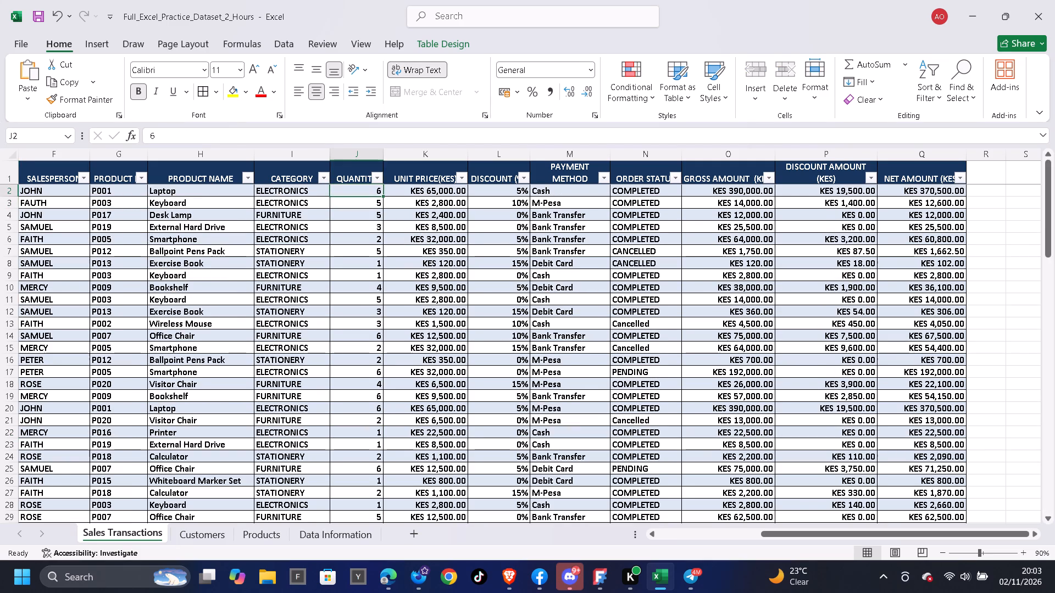
key("Up")
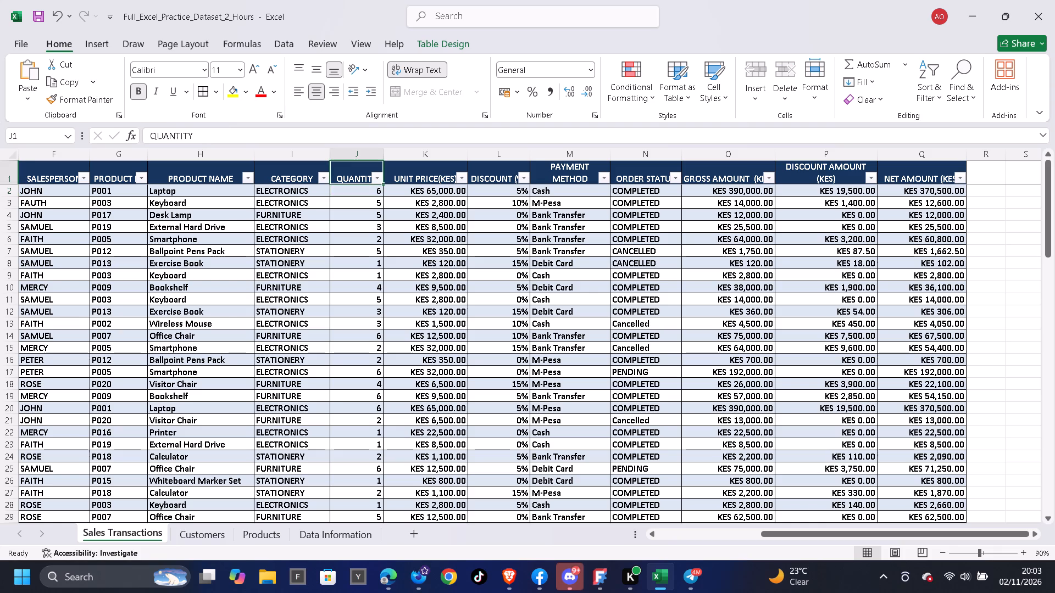
key("Down")
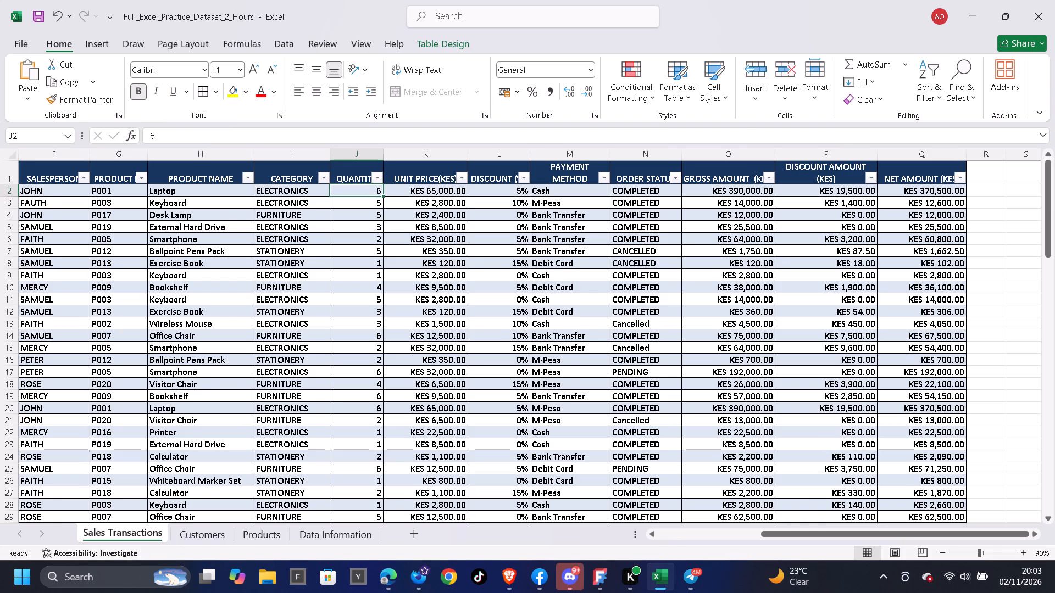
key("ctrl+shift+Down")
key("shift+Up")
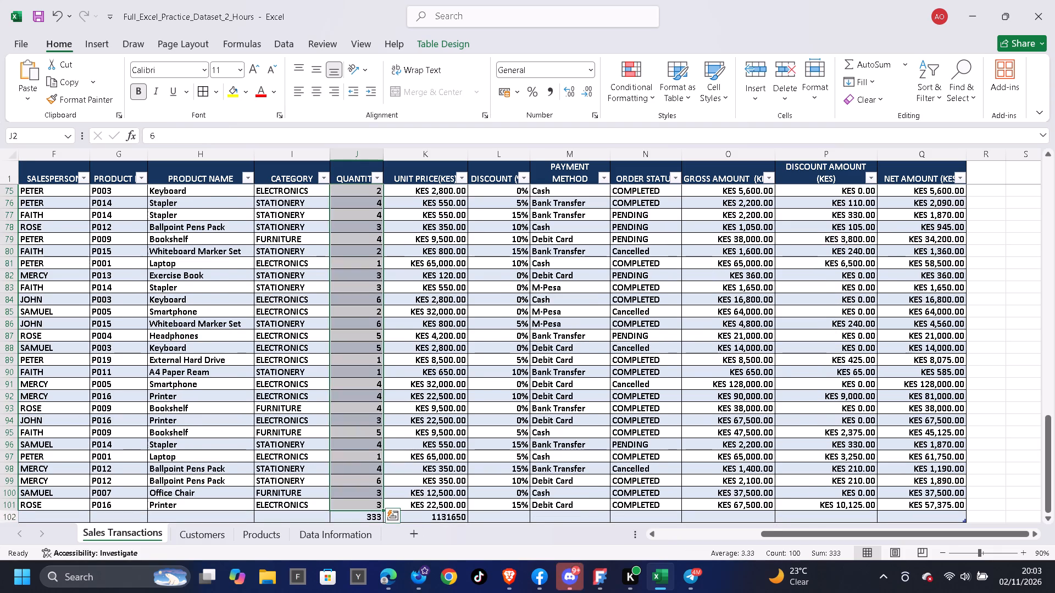
scroll(310, 331, "up", 5)
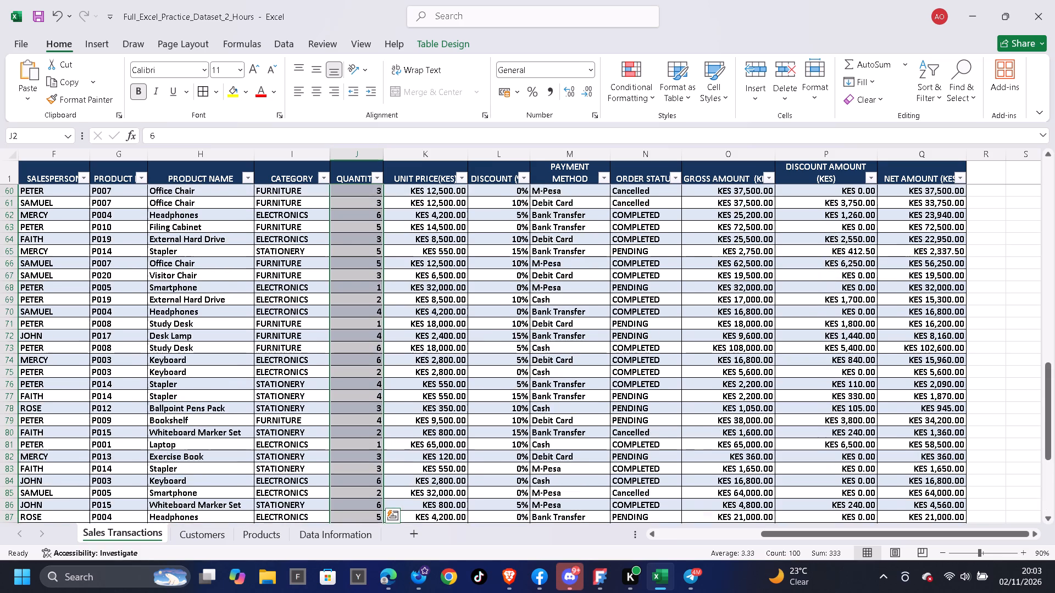
scroll(493, 301, "down", 5)
scroll(458, 392, "down", 6)
left_click(527, 419)
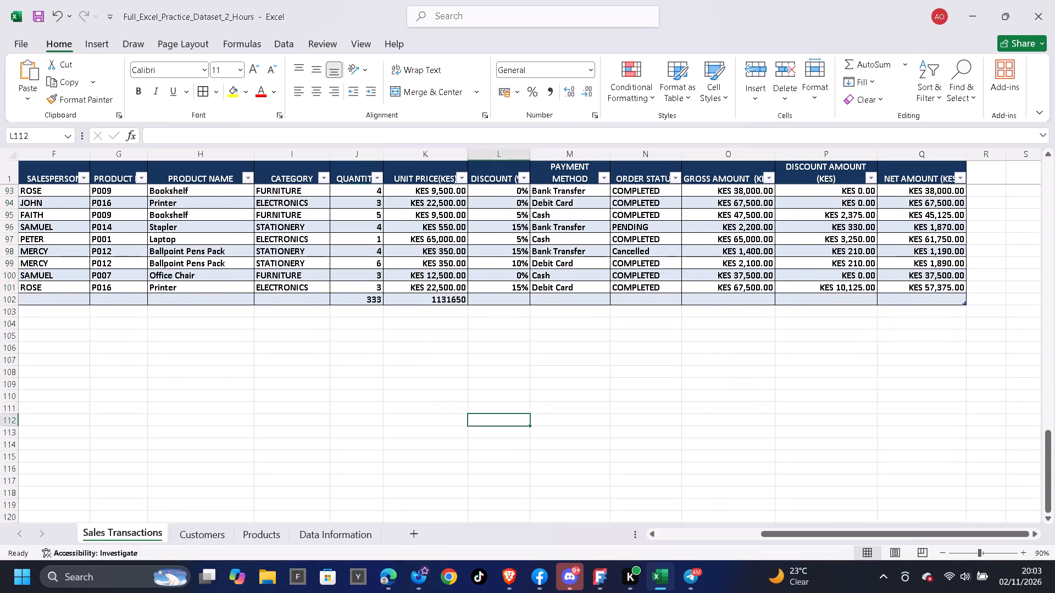
Add the average of the Quantity column in J103, directly below its total.
scroll(526, 343, "up", 1)
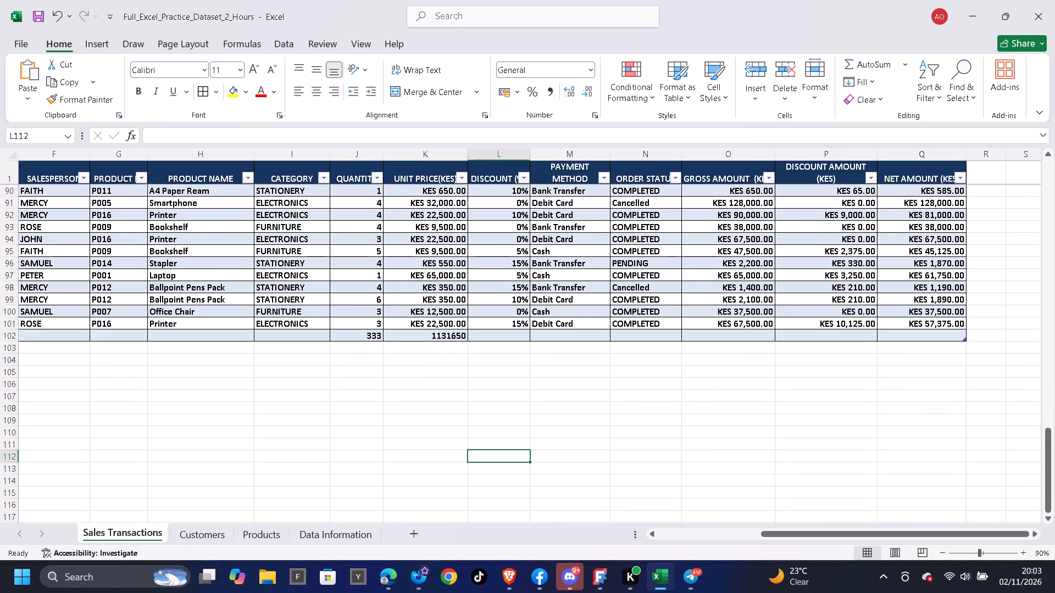
left_click(353, 348)
left_click(897, 64)
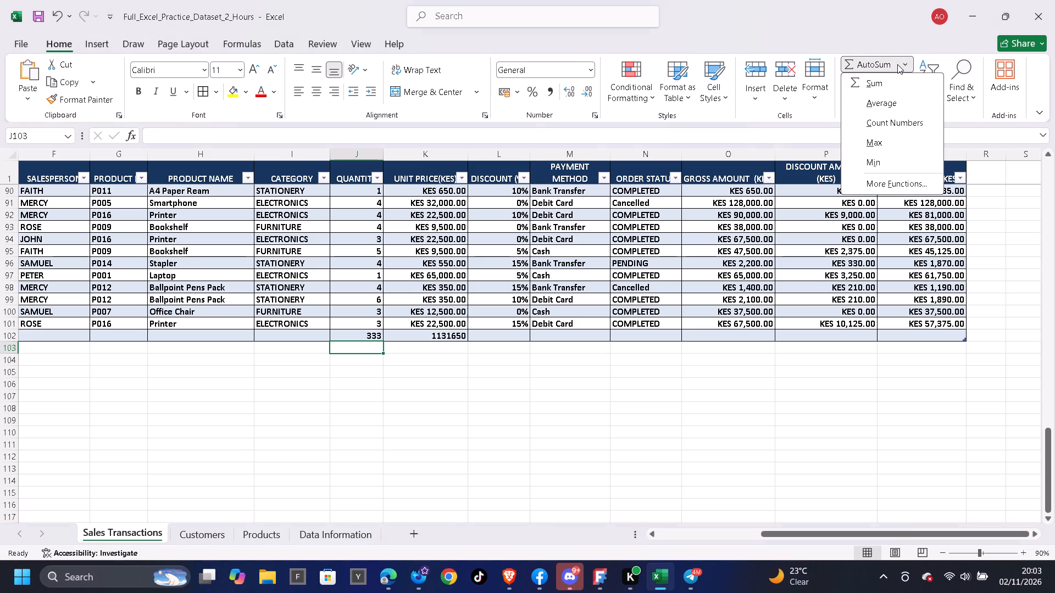
left_click(889, 102)
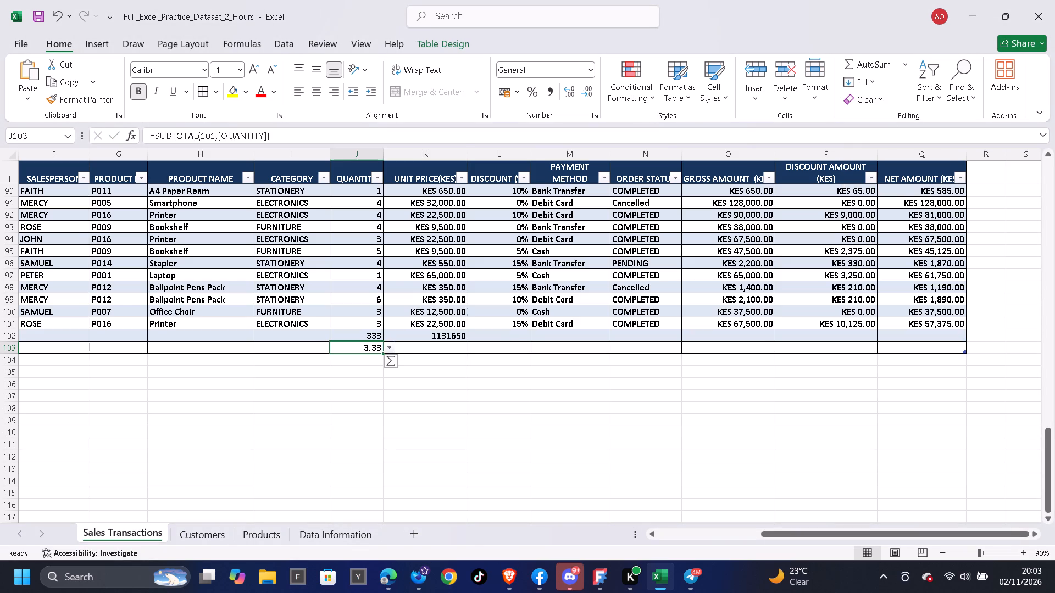
left_click(451, 346)
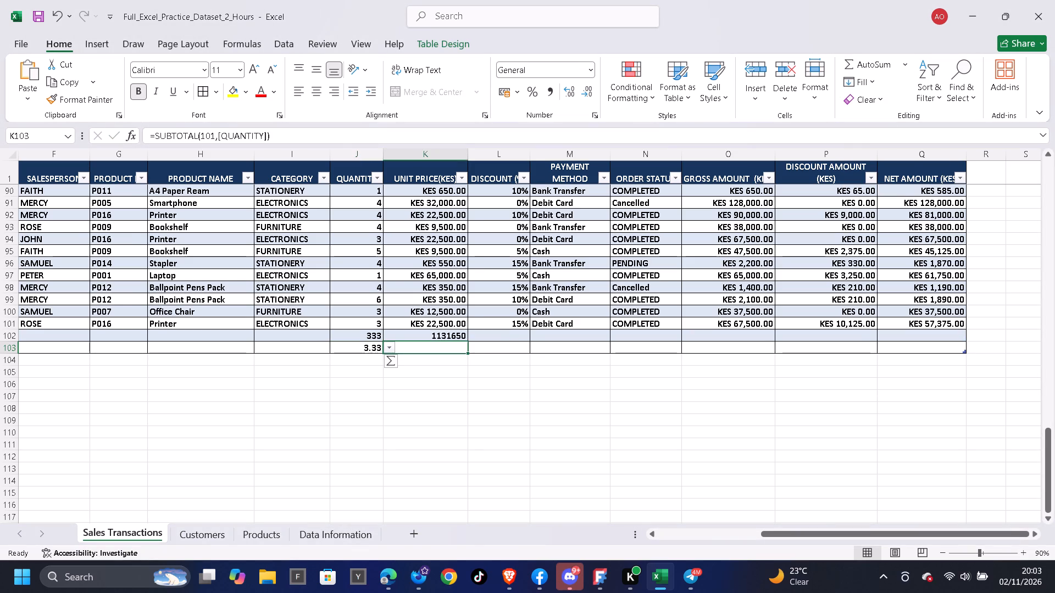
Label the two summary rows in the Salesperson column as TOTAL in F102 and AVERAGE in F103.
left_click(28, 338)
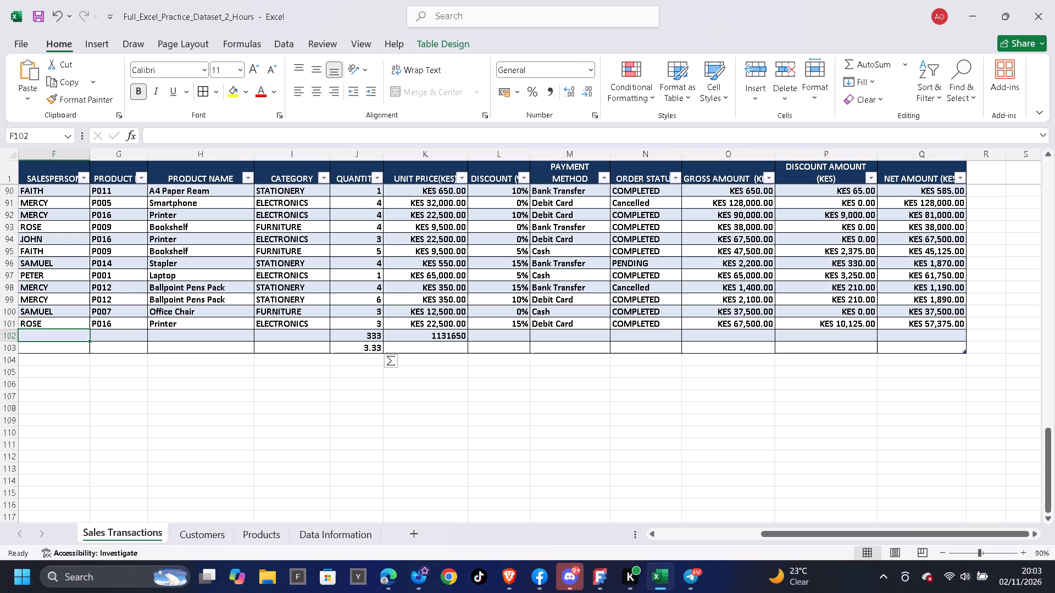
type("TOTAL")
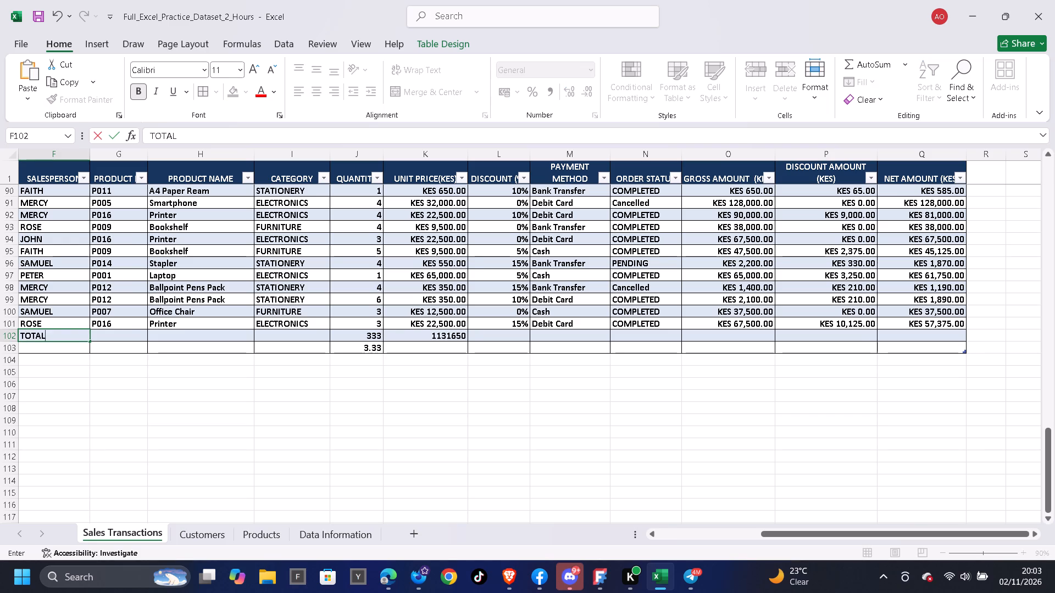
left_click(319, 426)
left_click(60, 349)
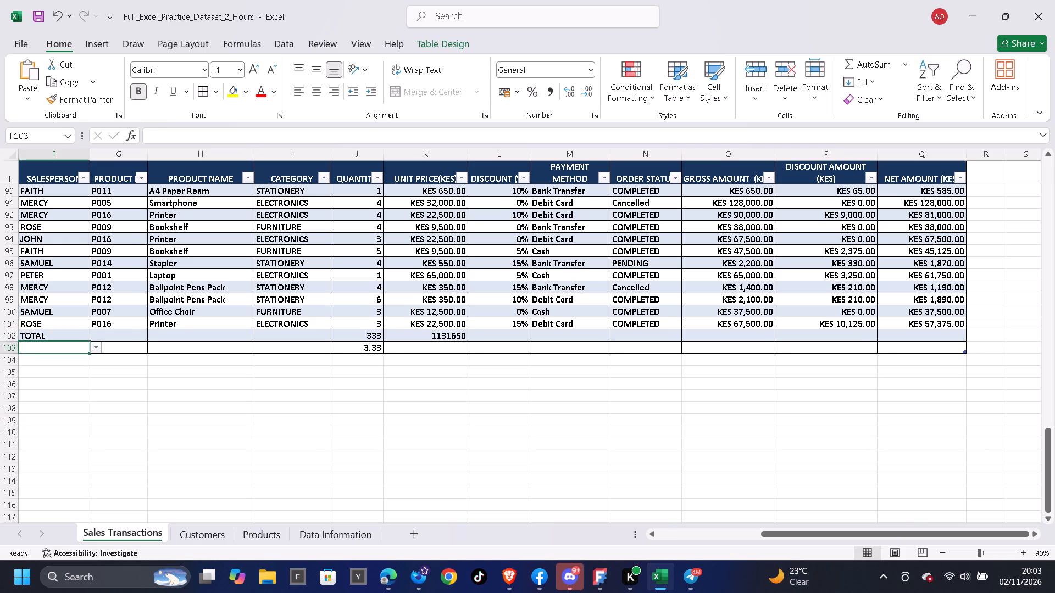
type("AVER")
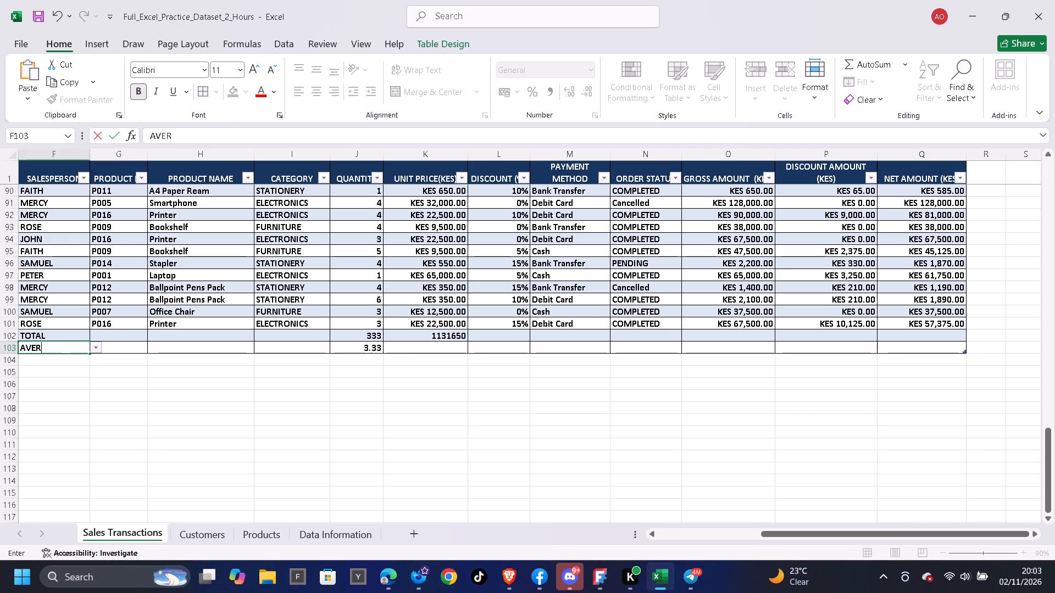
type("AGE")
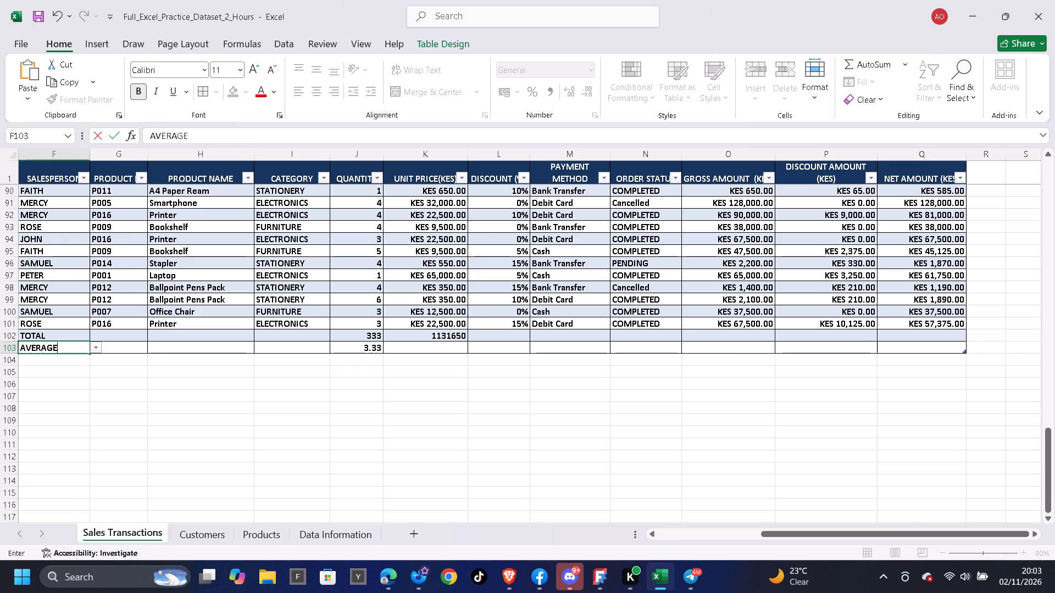
left_click(367, 461)
Add the average of the Unit Price column in K103, directly below its total.
left_click(450, 350)
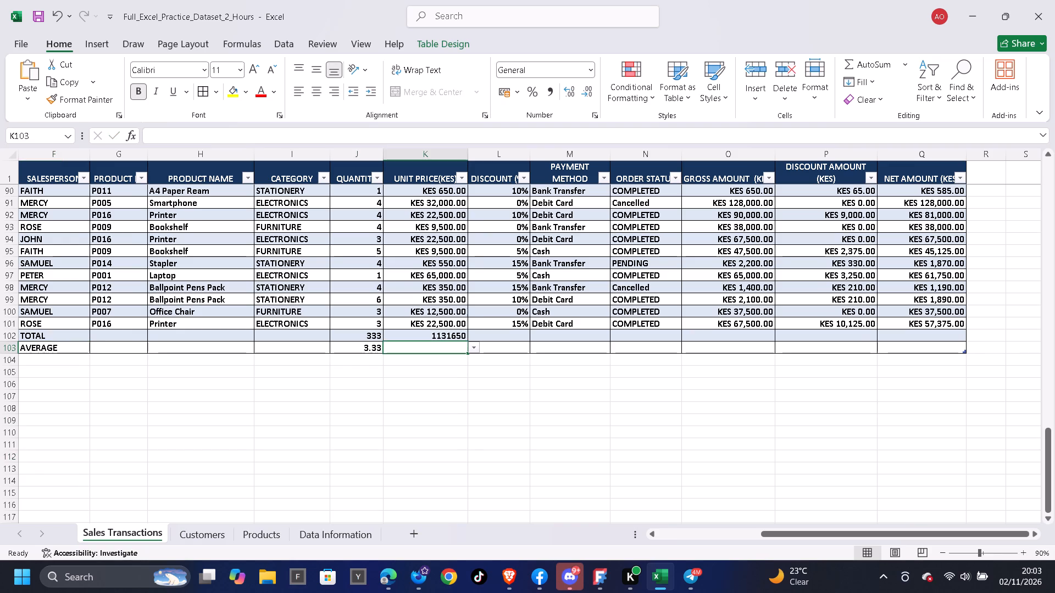
left_click(907, 68)
left_click(904, 109)
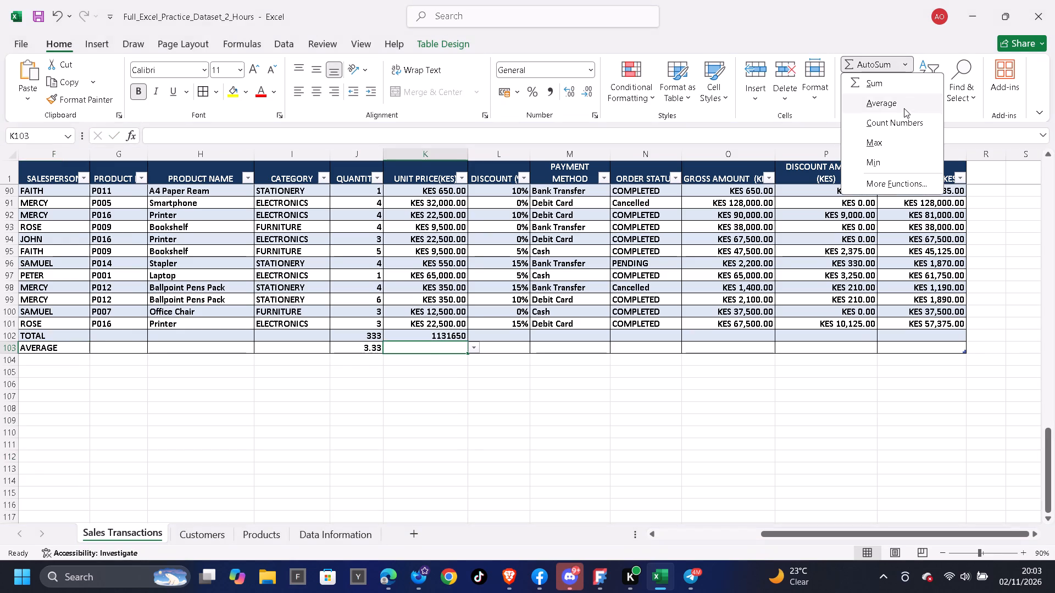
left_click(528, 394)
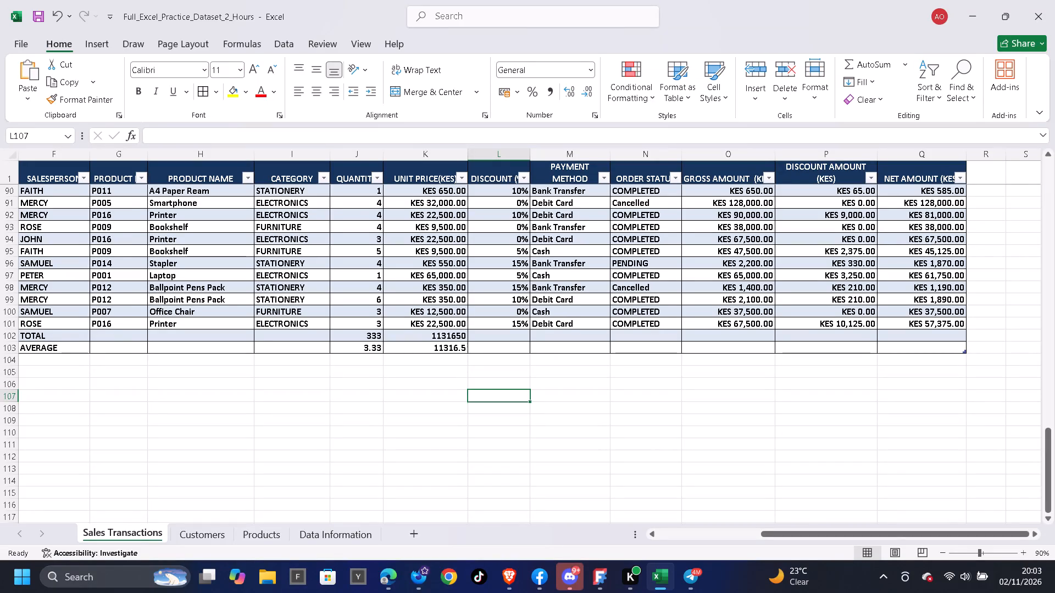
Add the Gross Amount column's total in O102 and its average in O103.
scroll(700, 331, "up", 3)
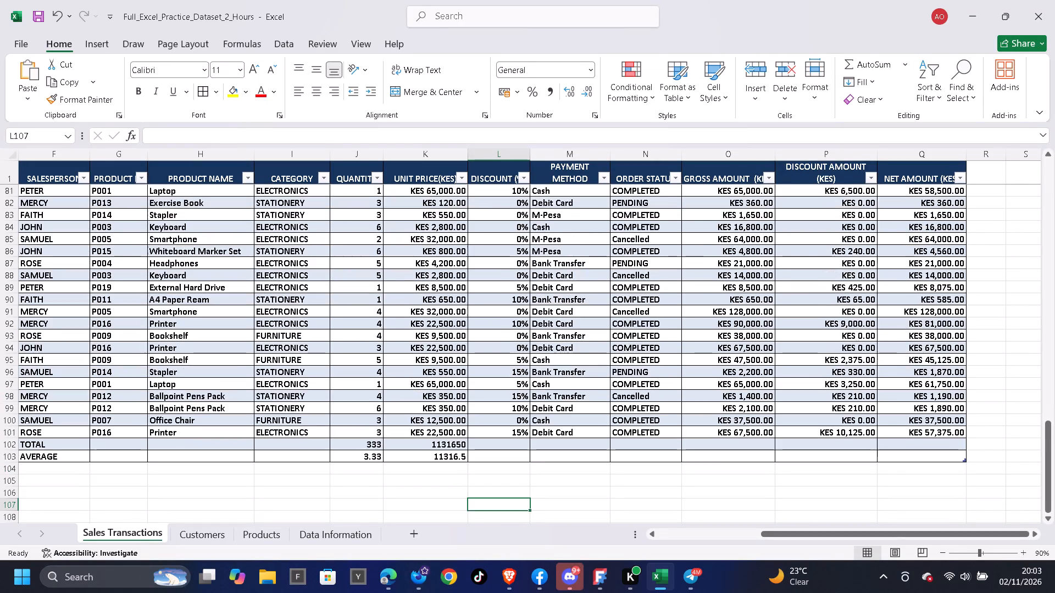
scroll(697, 239, "up", 1)
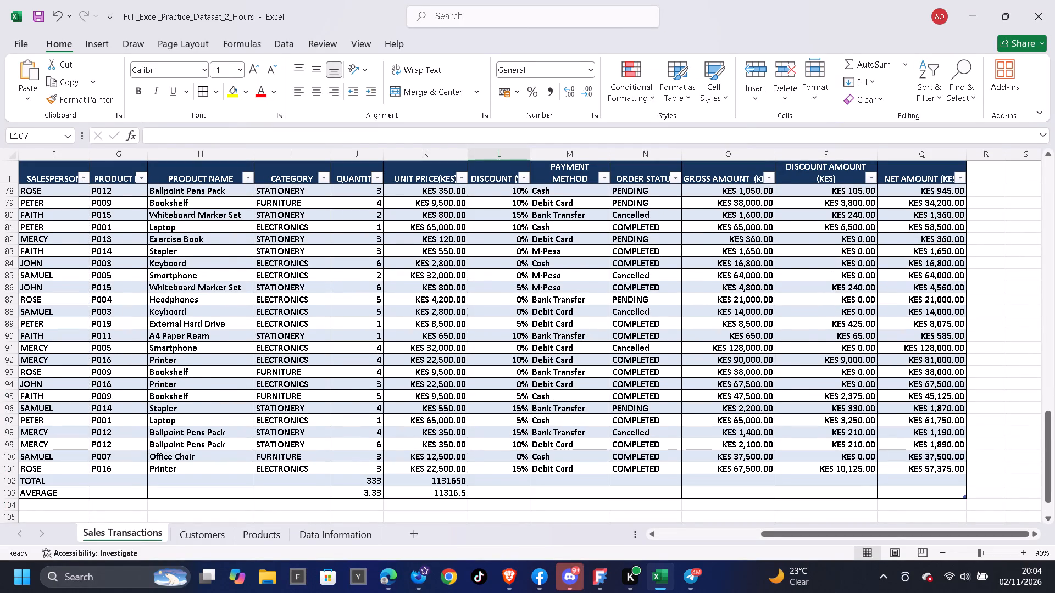
scroll(758, 348, "down", 1)
left_click(738, 445)
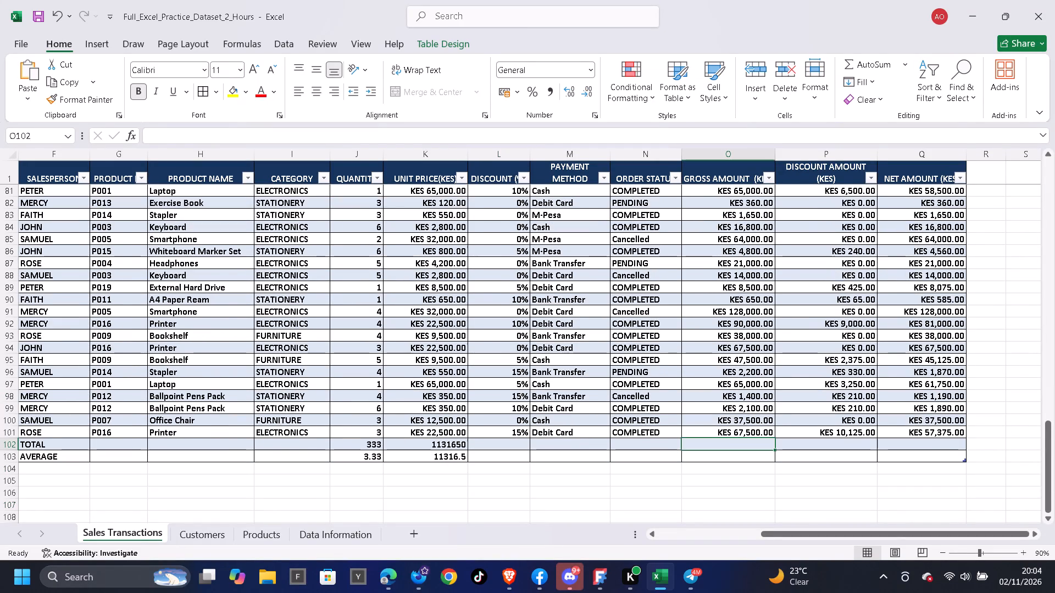
left_click(868, 64)
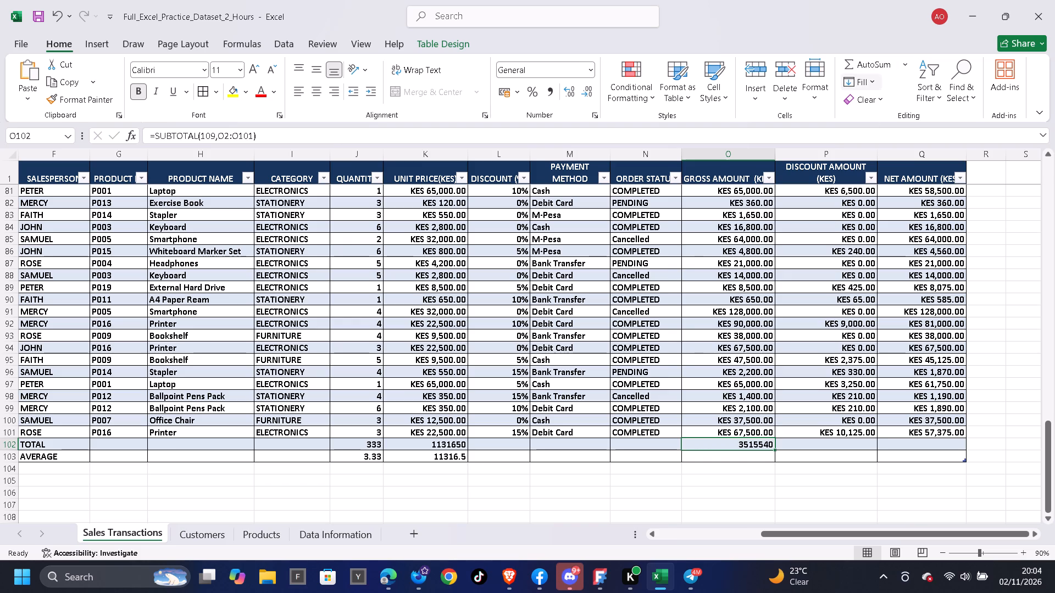
left_click(757, 452)
left_click(904, 65)
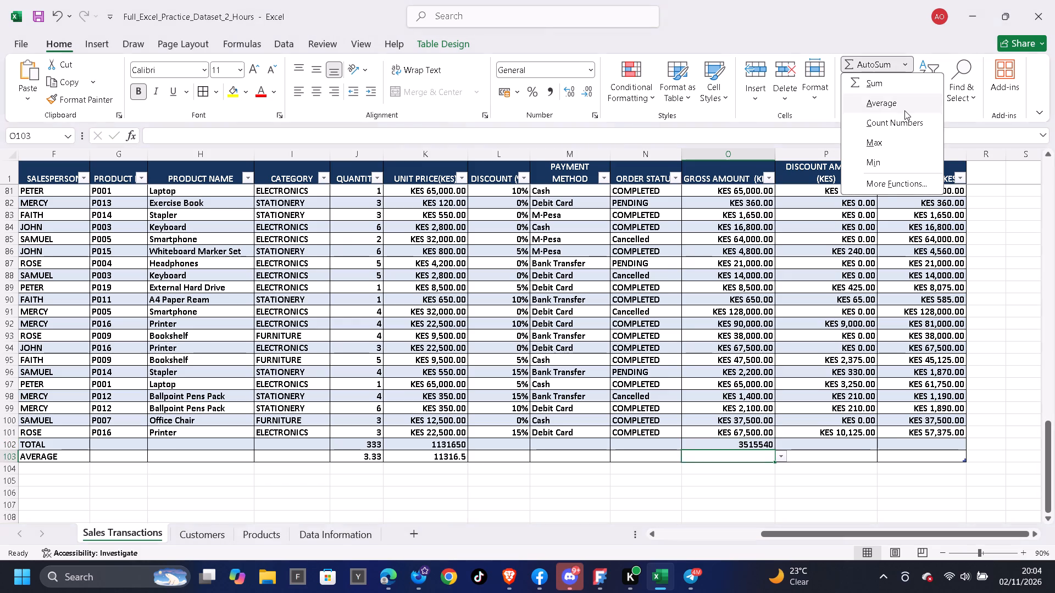
left_click(893, 106)
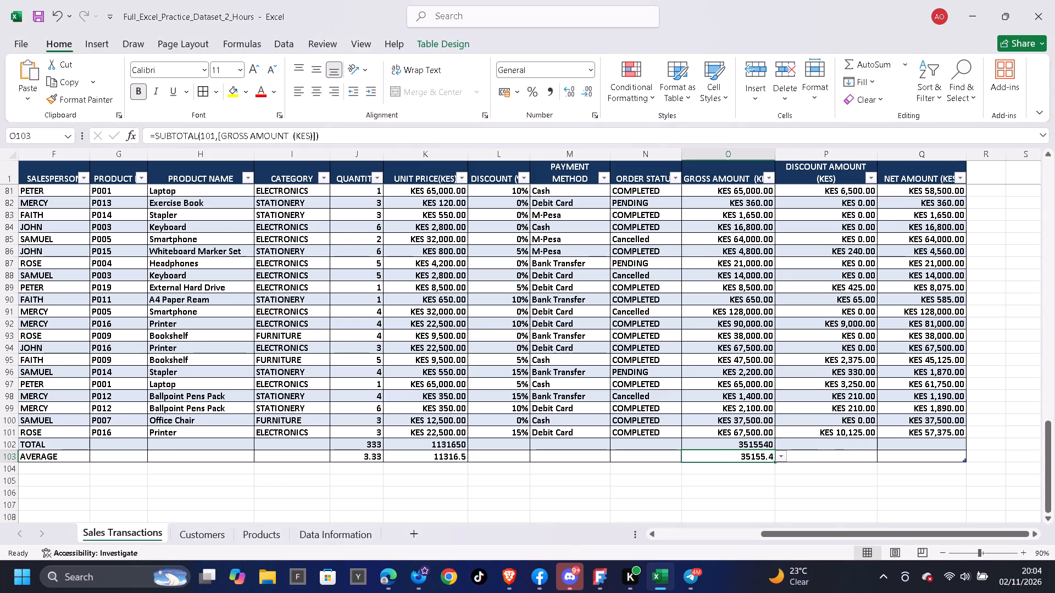
Add the Discount Amount column's total in P102 and its average in P103.
left_click(847, 445)
left_click(881, 61)
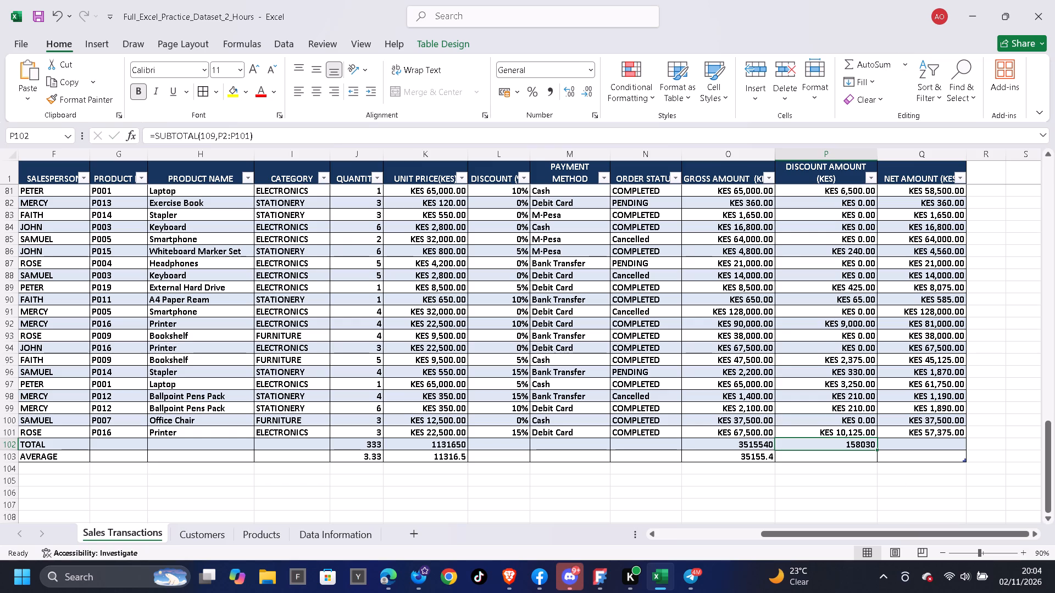
left_click(854, 456)
left_click(881, 68)
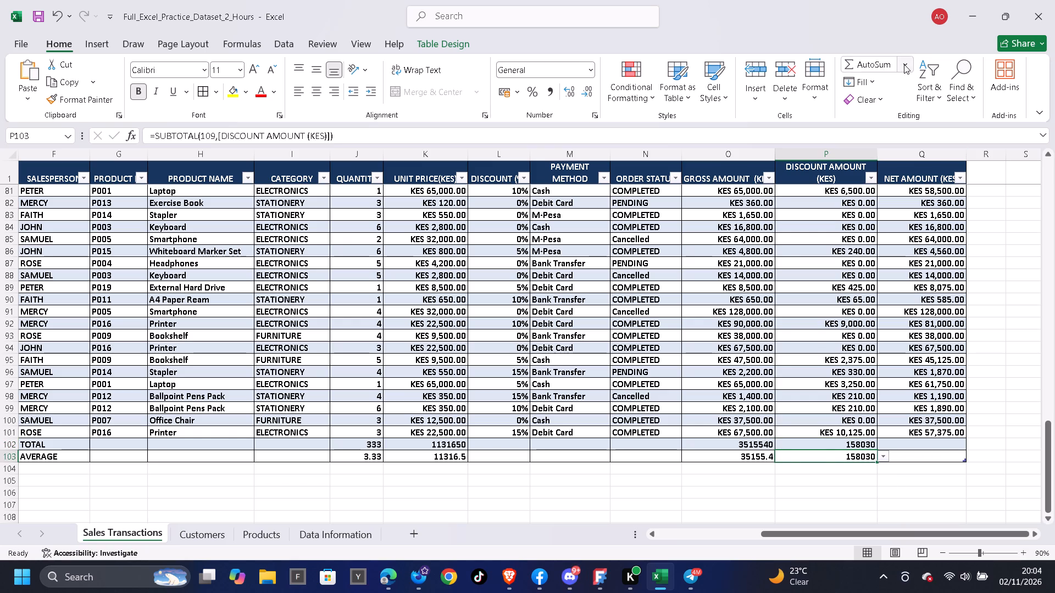
left_click(904, 64)
left_click(898, 103)
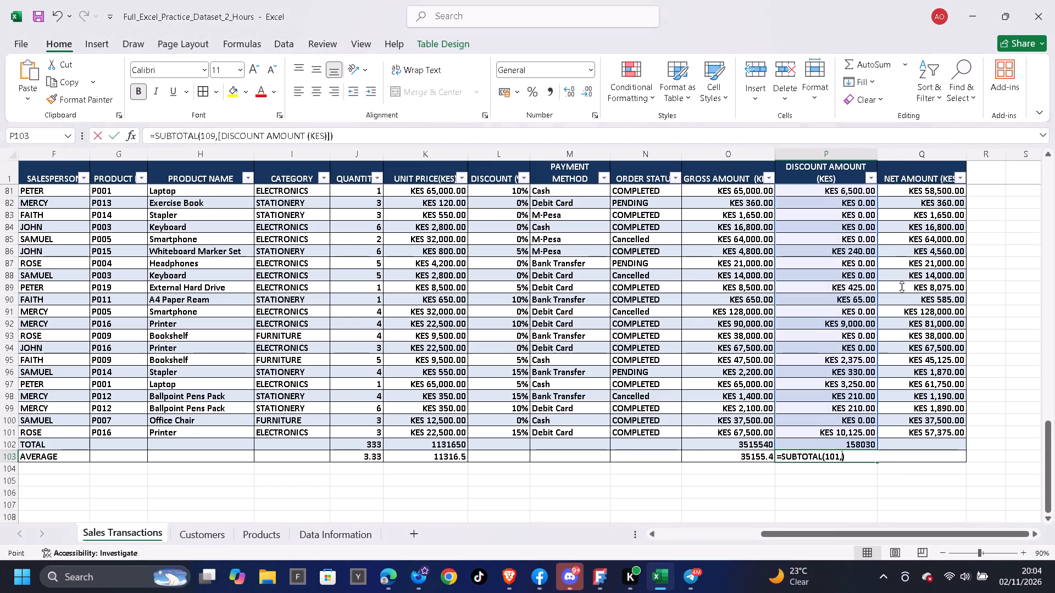
Total the Net Amount column with AutoSum in Q102.
left_click(918, 443)
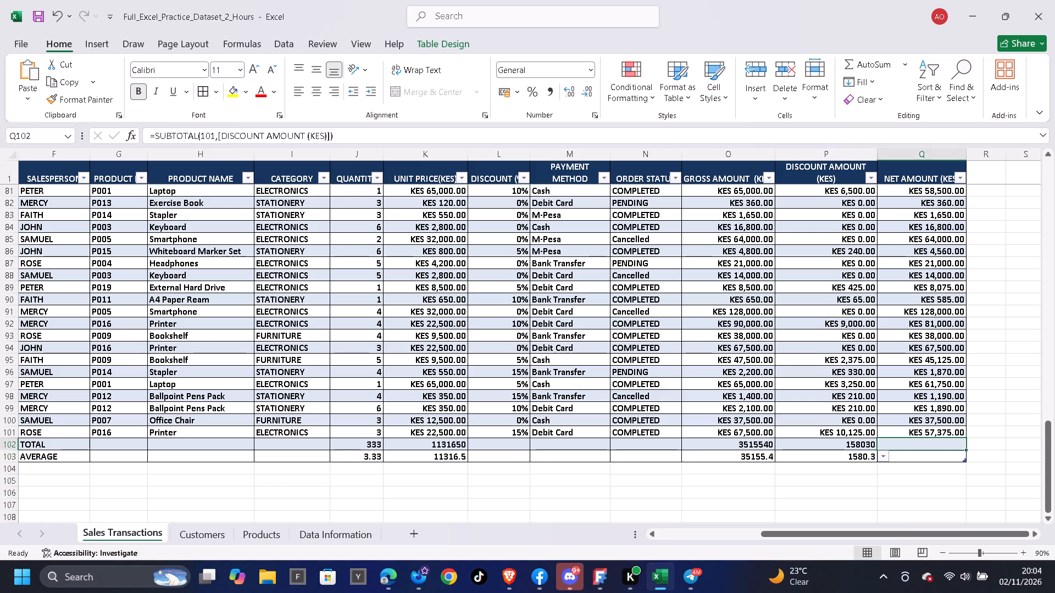
left_click(877, 63)
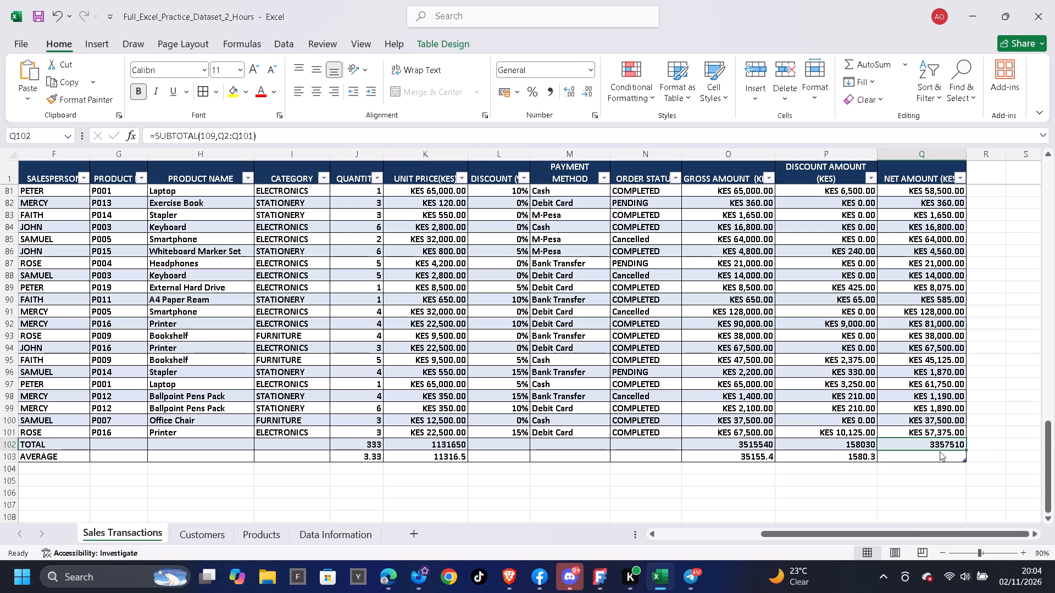
Add the average of the Net Amount column in Q103, directly below its total.
left_click(940, 451)
left_click(940, 457)
left_click(875, 65)
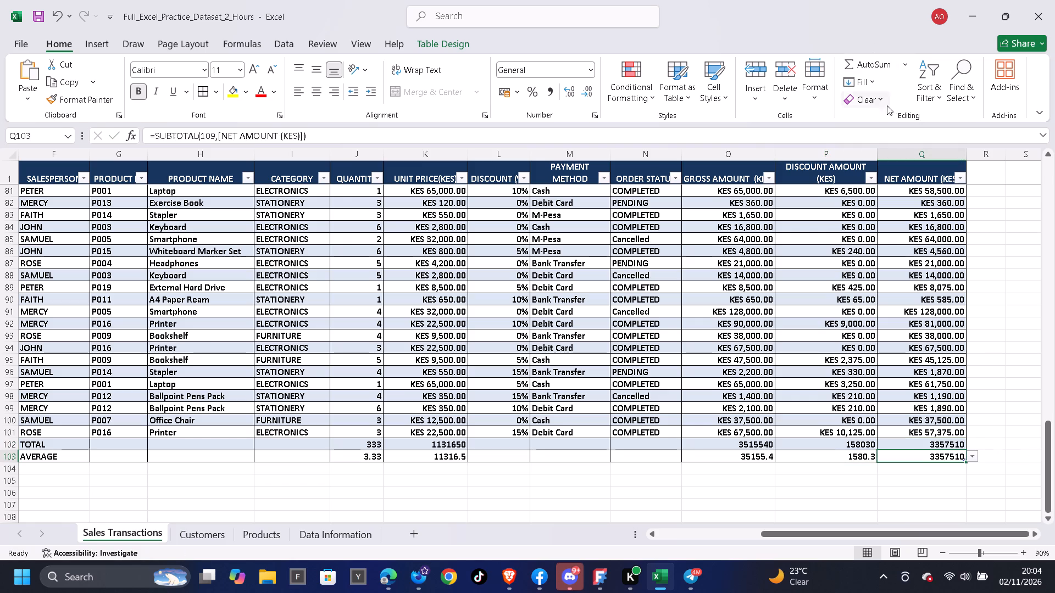
left_click(899, 63)
left_click(897, 105)
left_click(798, 506)
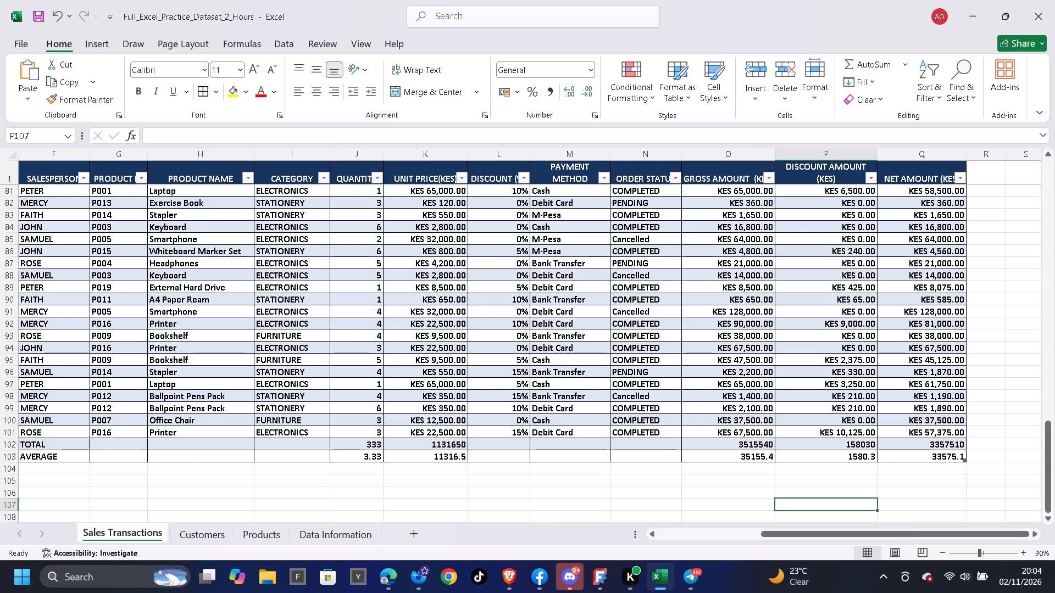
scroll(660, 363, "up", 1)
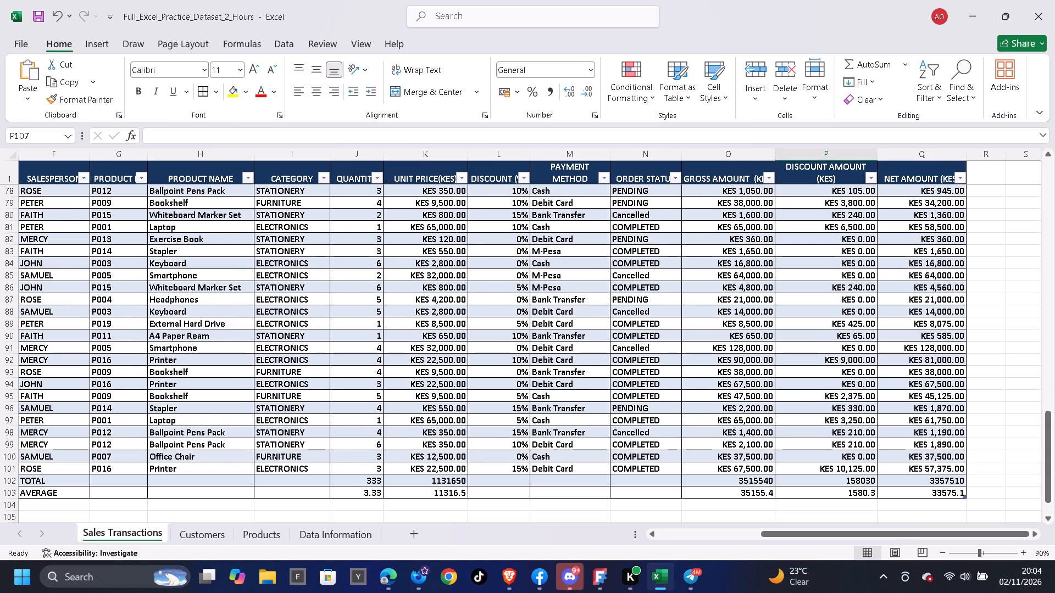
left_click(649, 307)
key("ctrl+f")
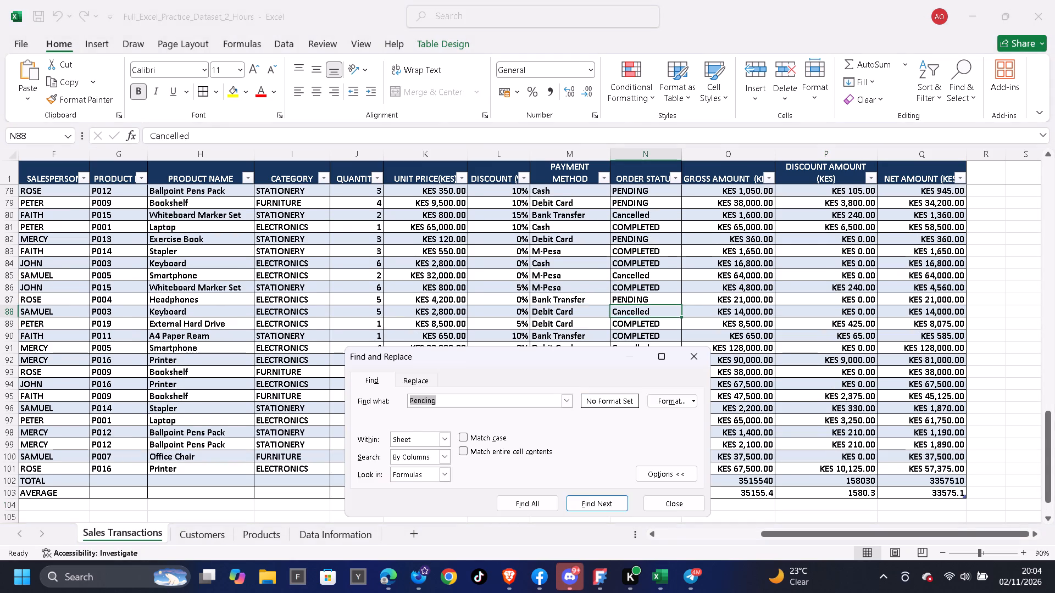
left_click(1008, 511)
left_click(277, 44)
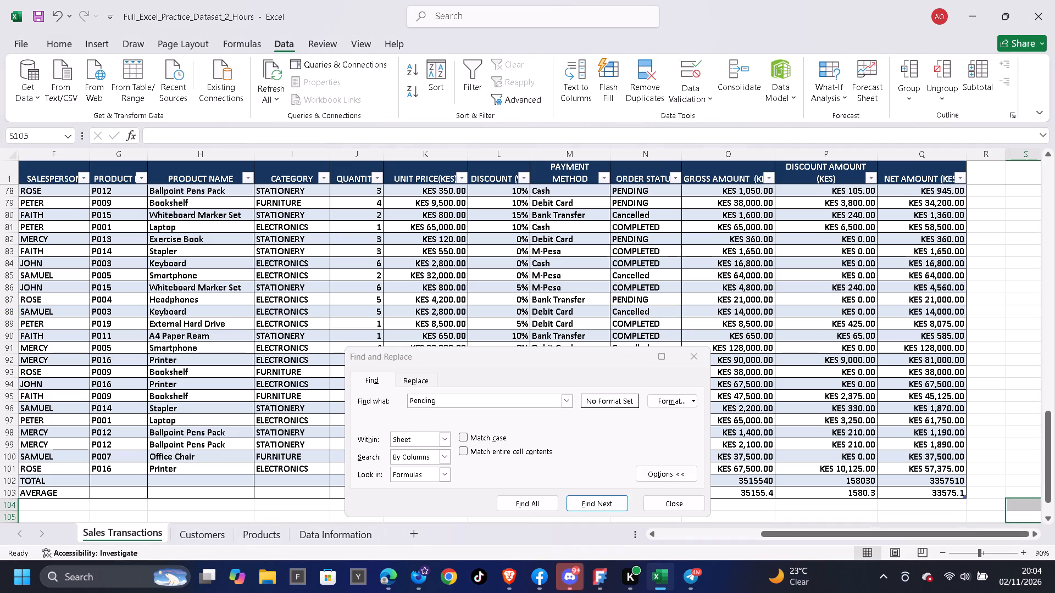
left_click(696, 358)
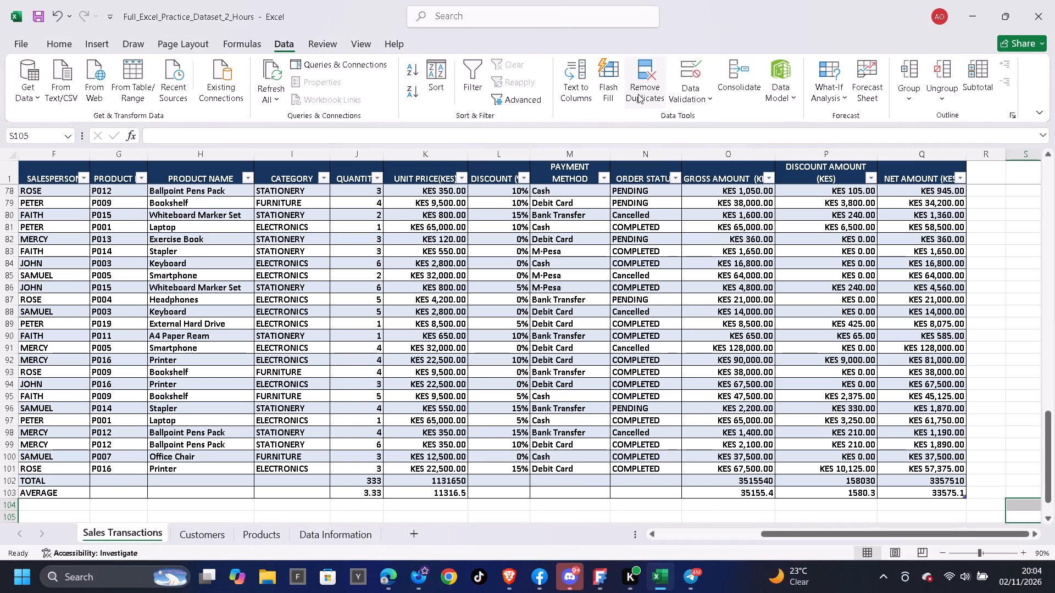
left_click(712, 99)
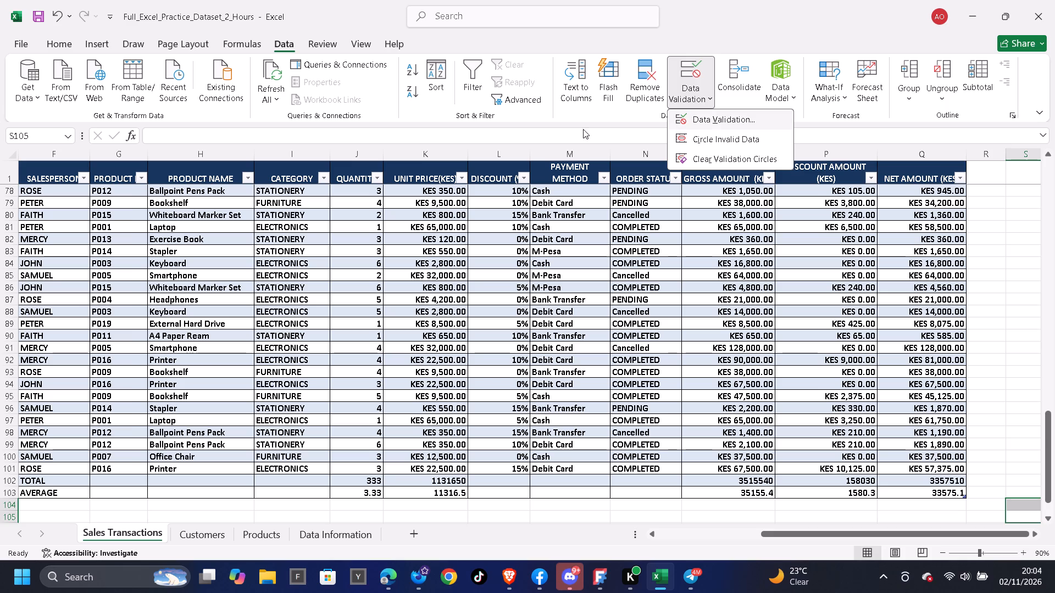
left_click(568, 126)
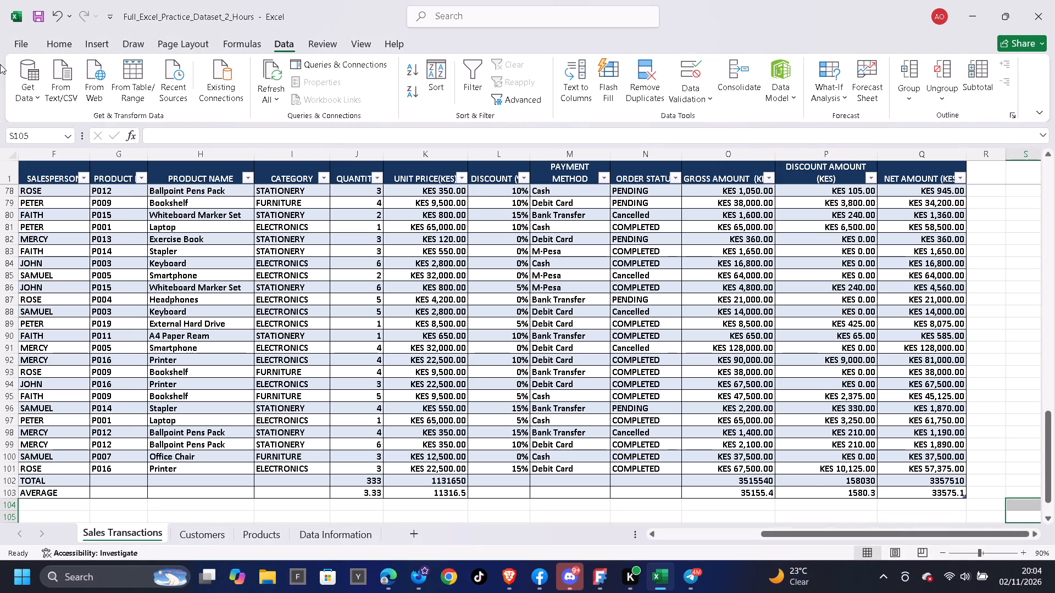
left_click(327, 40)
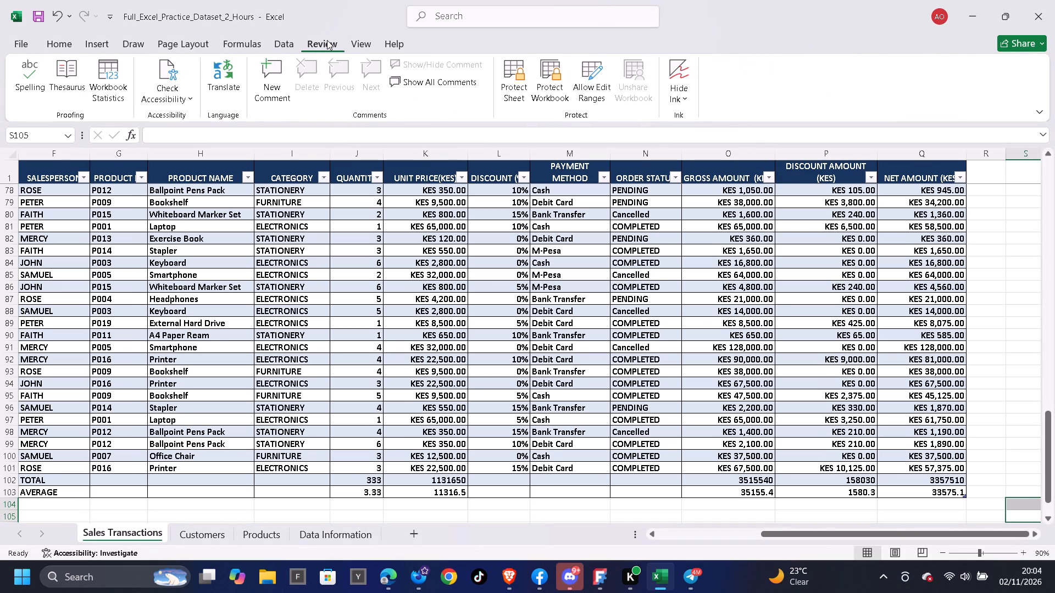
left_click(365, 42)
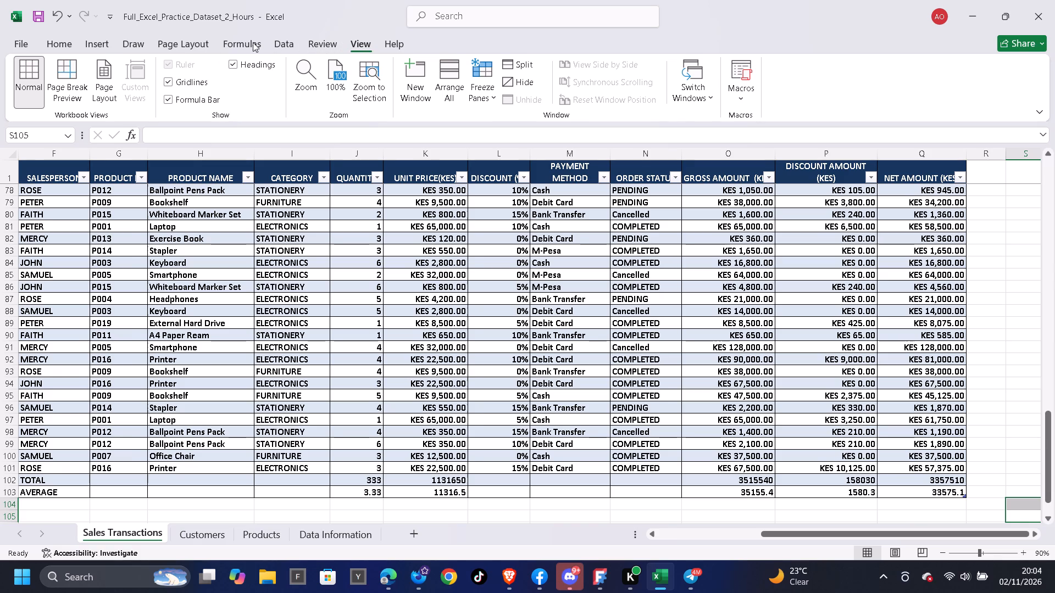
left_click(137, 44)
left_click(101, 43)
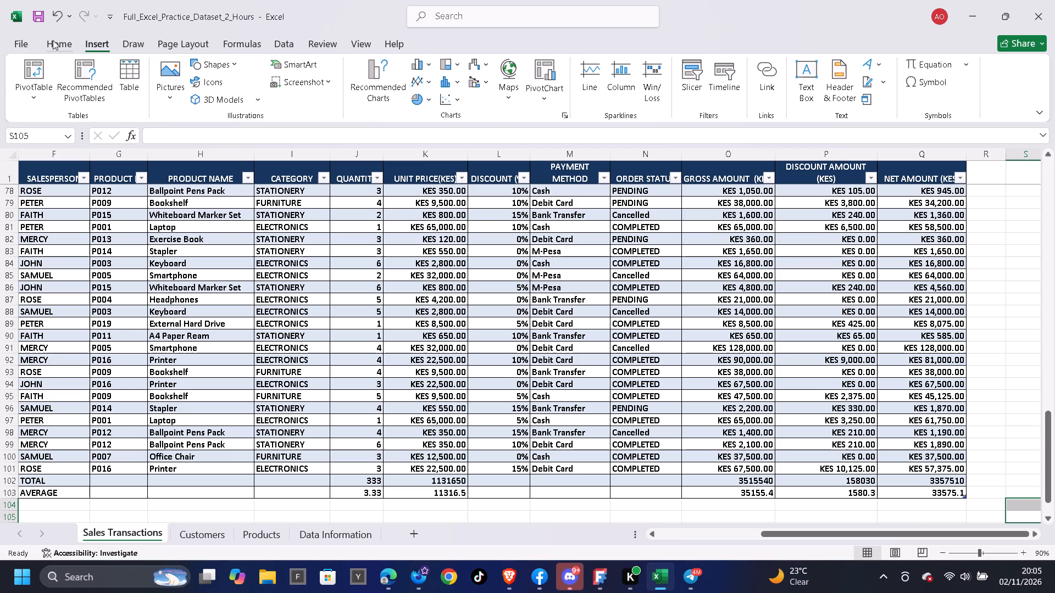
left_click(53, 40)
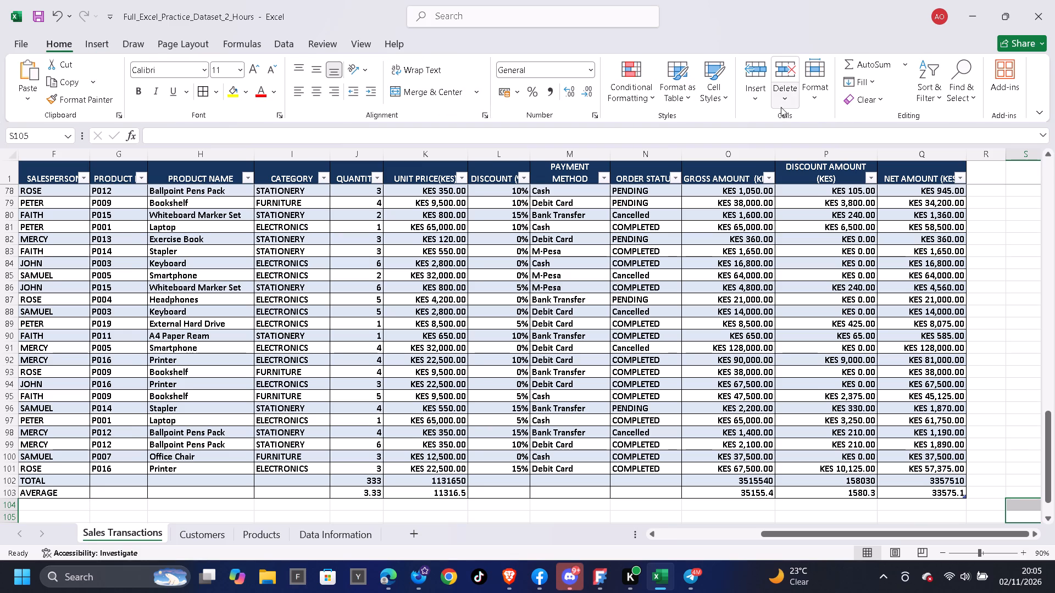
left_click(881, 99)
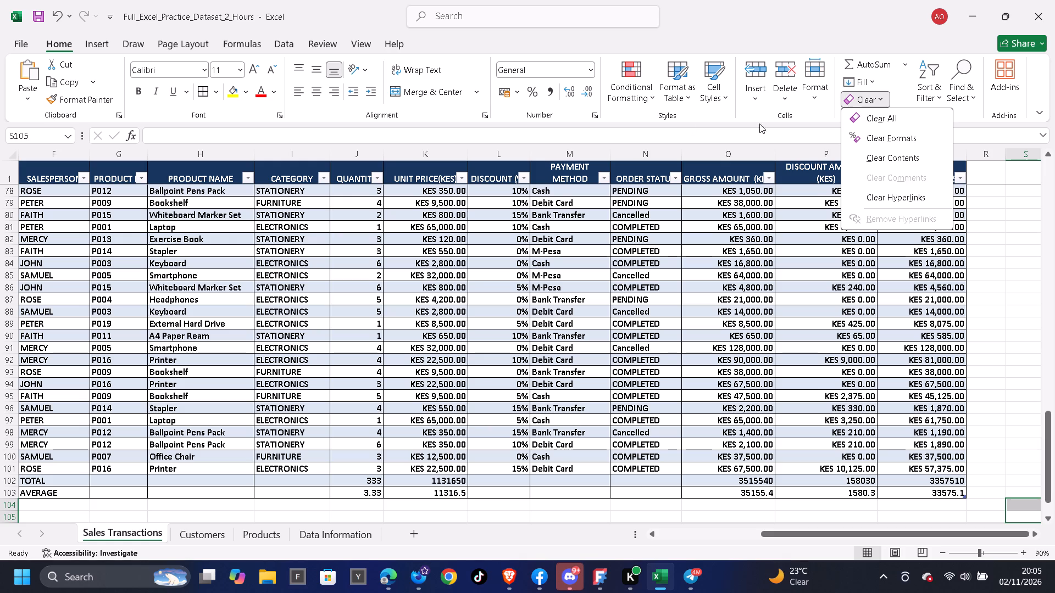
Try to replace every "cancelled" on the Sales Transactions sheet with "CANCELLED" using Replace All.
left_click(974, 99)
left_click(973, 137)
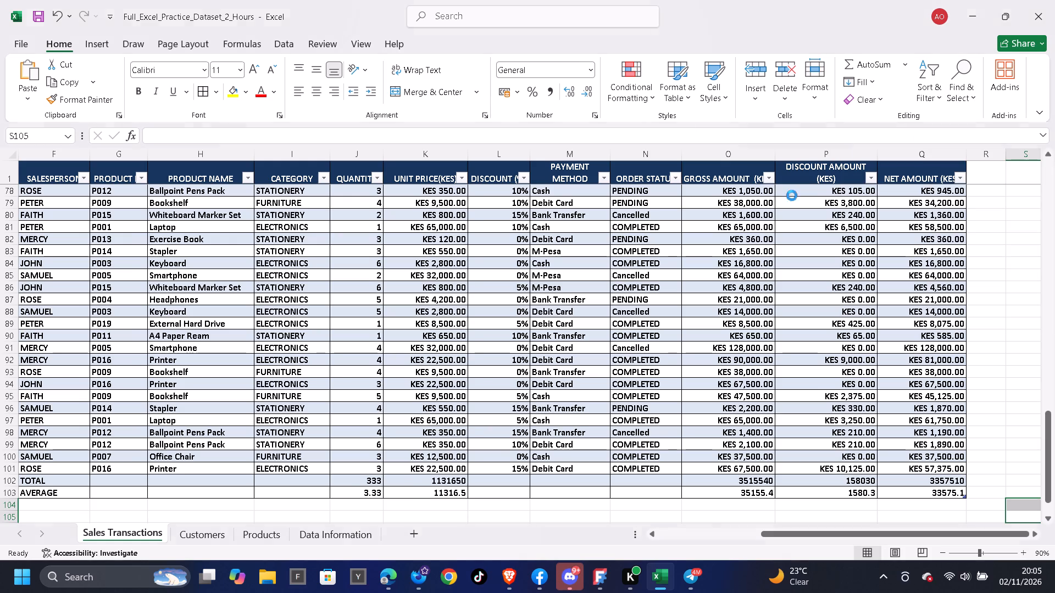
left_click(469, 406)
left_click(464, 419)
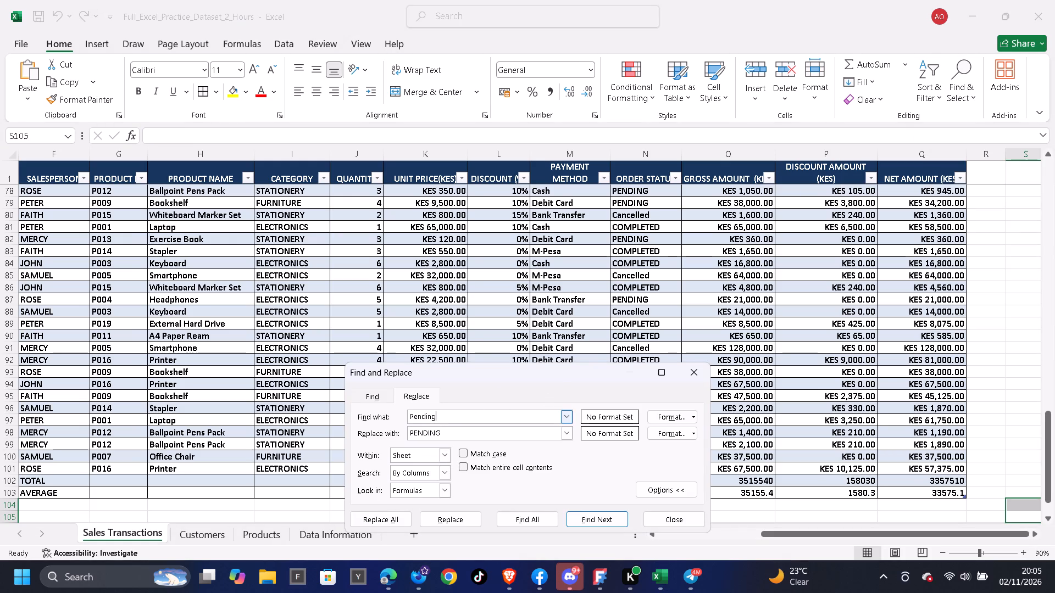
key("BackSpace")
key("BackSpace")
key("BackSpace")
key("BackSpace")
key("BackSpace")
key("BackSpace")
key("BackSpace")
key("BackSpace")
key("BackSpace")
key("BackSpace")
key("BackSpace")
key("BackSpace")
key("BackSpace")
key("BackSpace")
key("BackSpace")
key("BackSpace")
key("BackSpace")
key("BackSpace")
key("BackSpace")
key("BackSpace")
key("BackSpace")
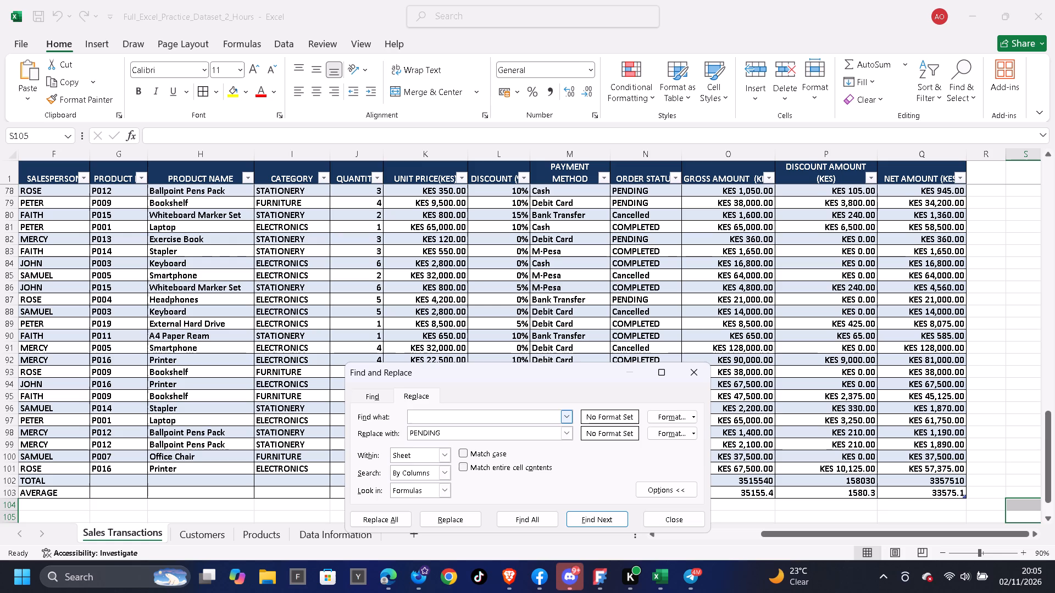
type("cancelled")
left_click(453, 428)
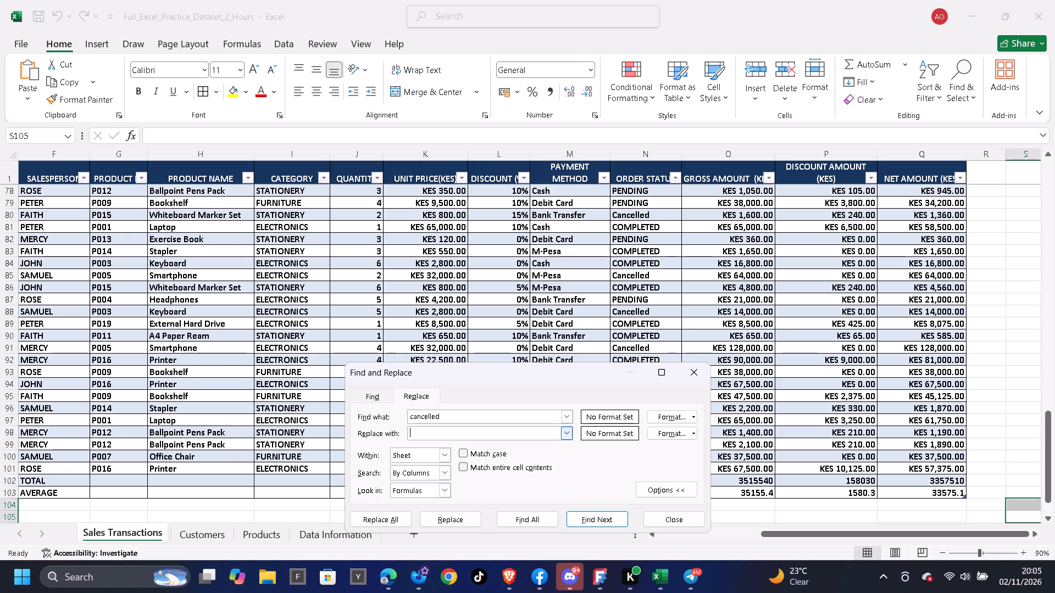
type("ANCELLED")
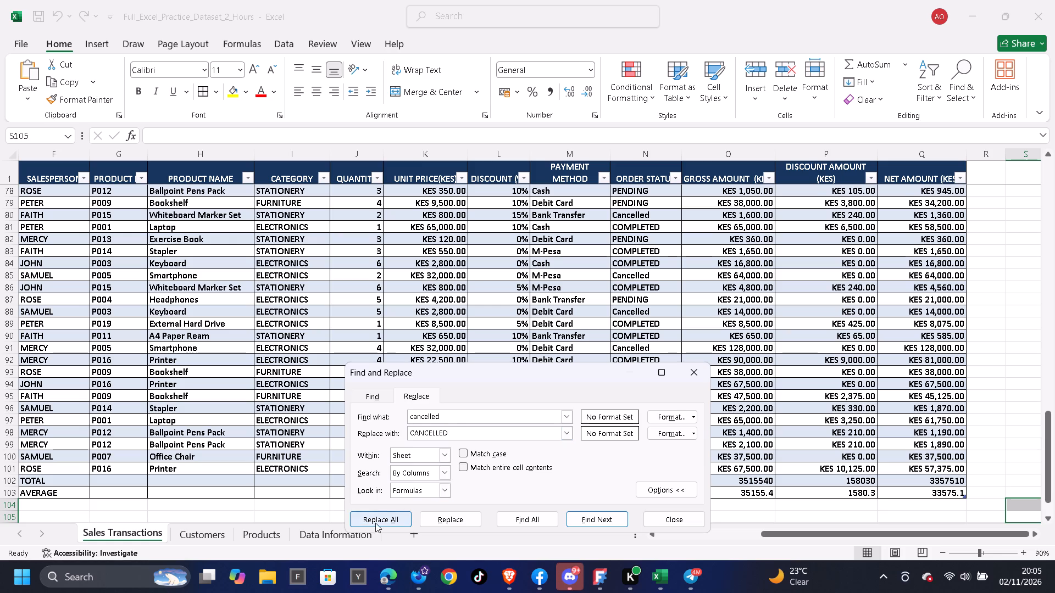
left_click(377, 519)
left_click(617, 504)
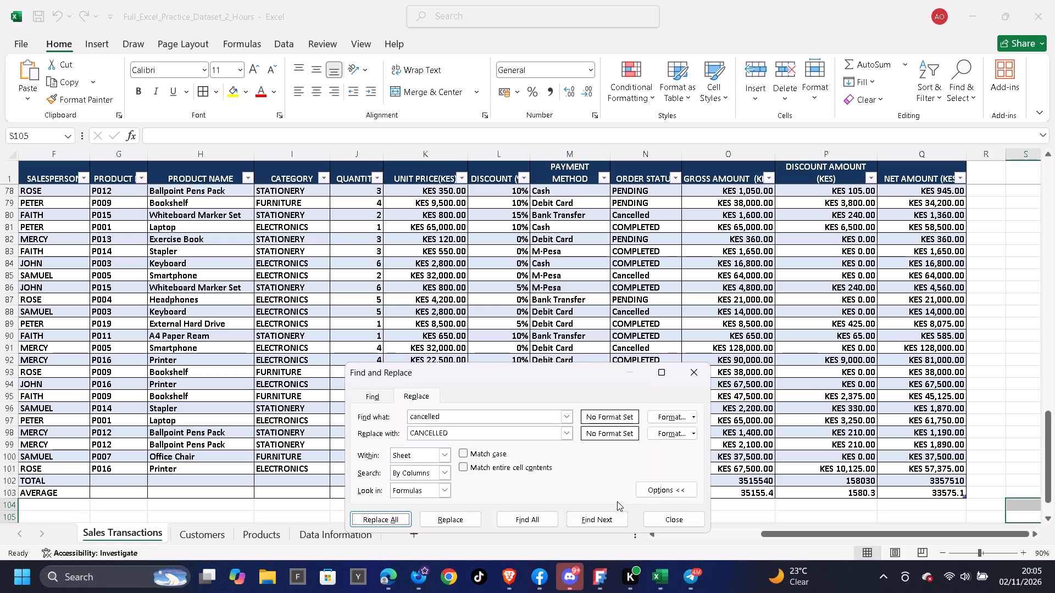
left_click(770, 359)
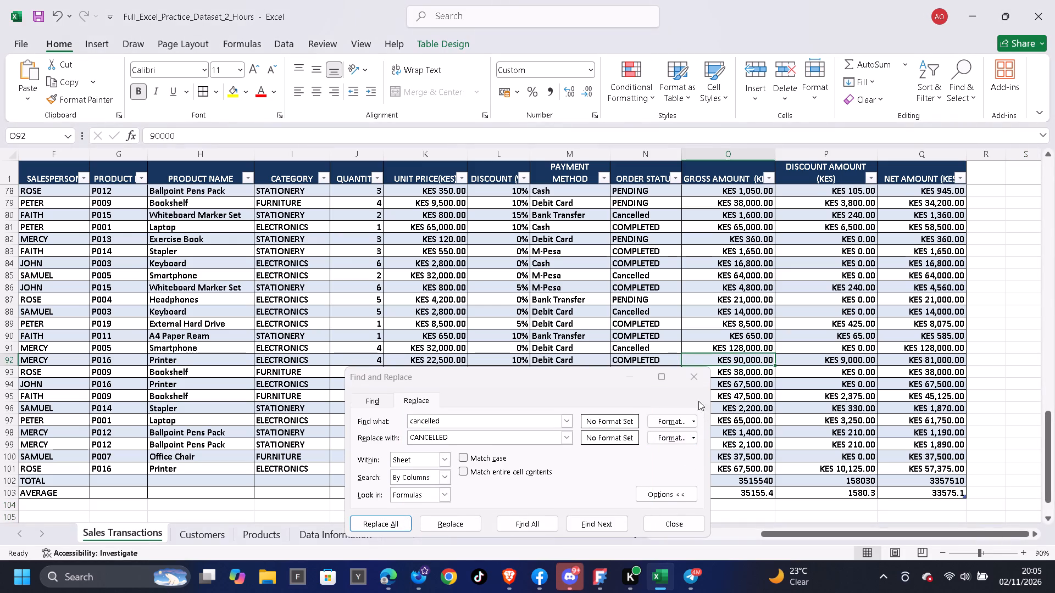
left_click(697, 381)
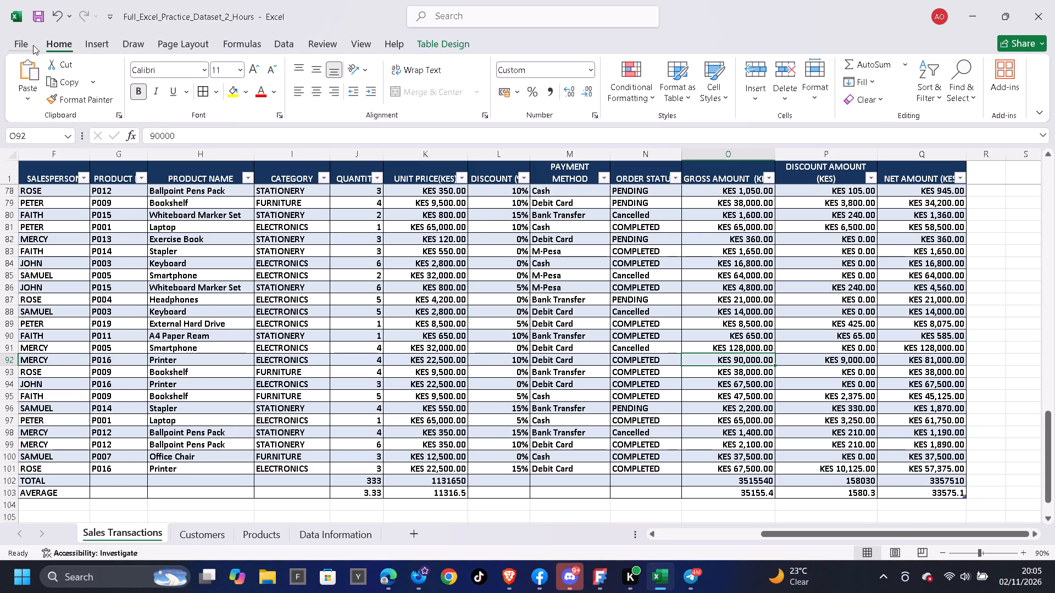
Review the Sales Transactions table from its first rows downward, checking the product names and the other columns for consistency.
scroll(251, 271, "up", 20)
scroll(251, 271, "up", 4)
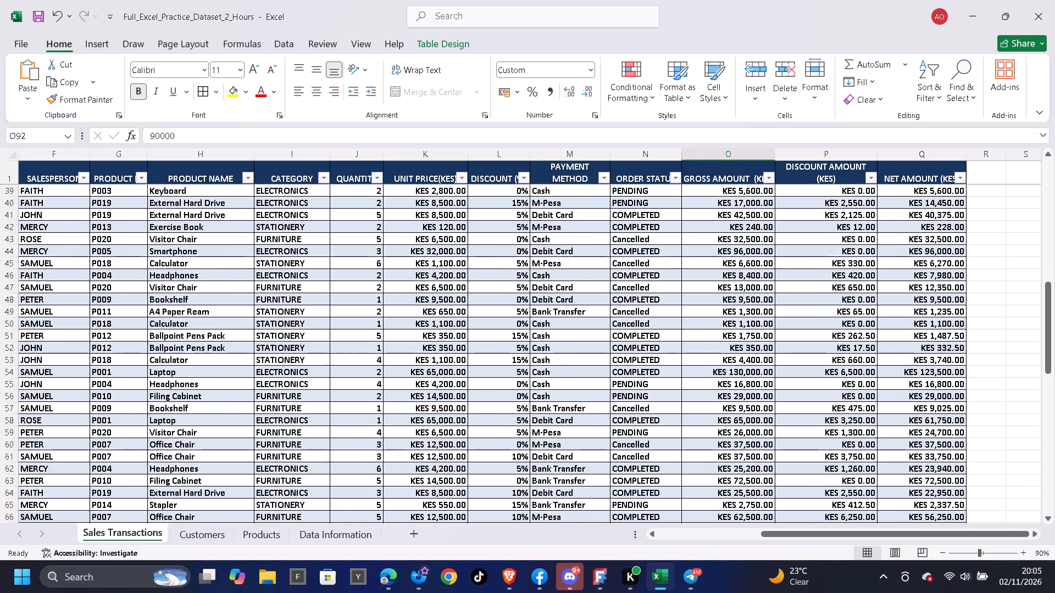
scroll(320, 267, "up", 16)
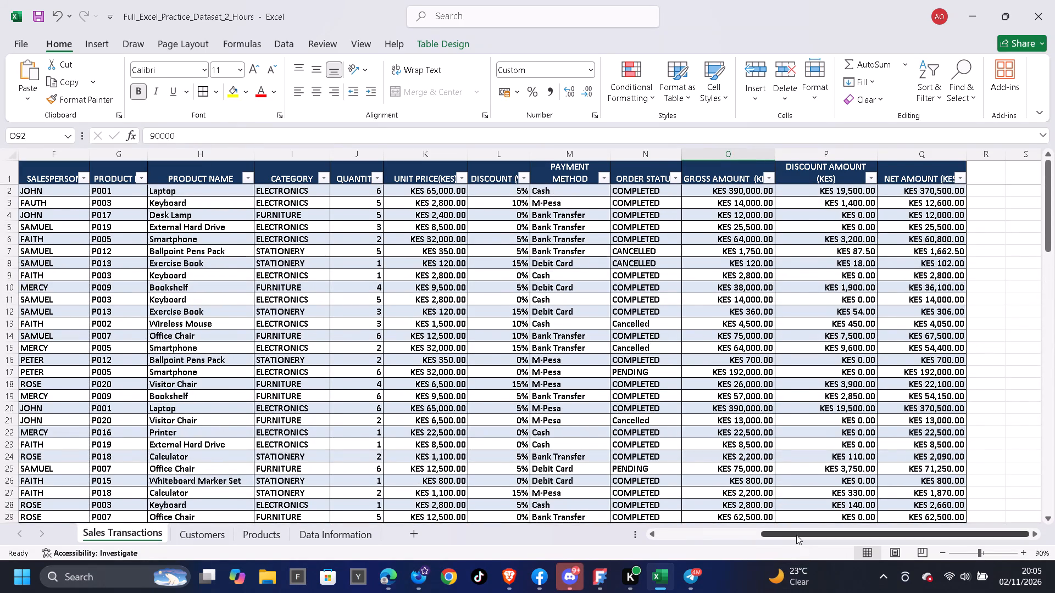
left_click_drag(796, 535, 646, 547)
scroll(295, 320, "up", 12)
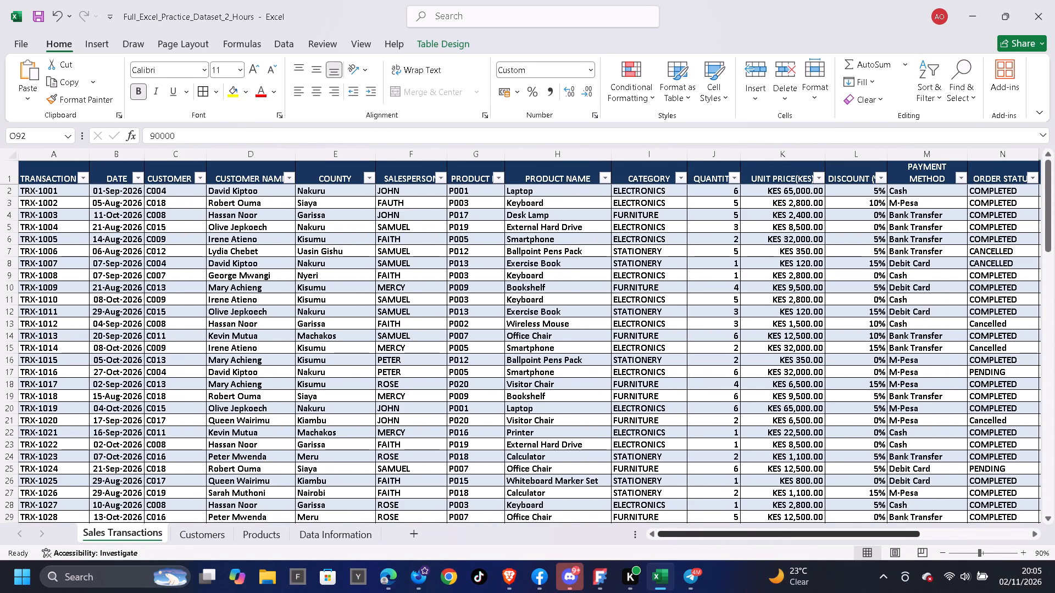
left_click(561, 176)
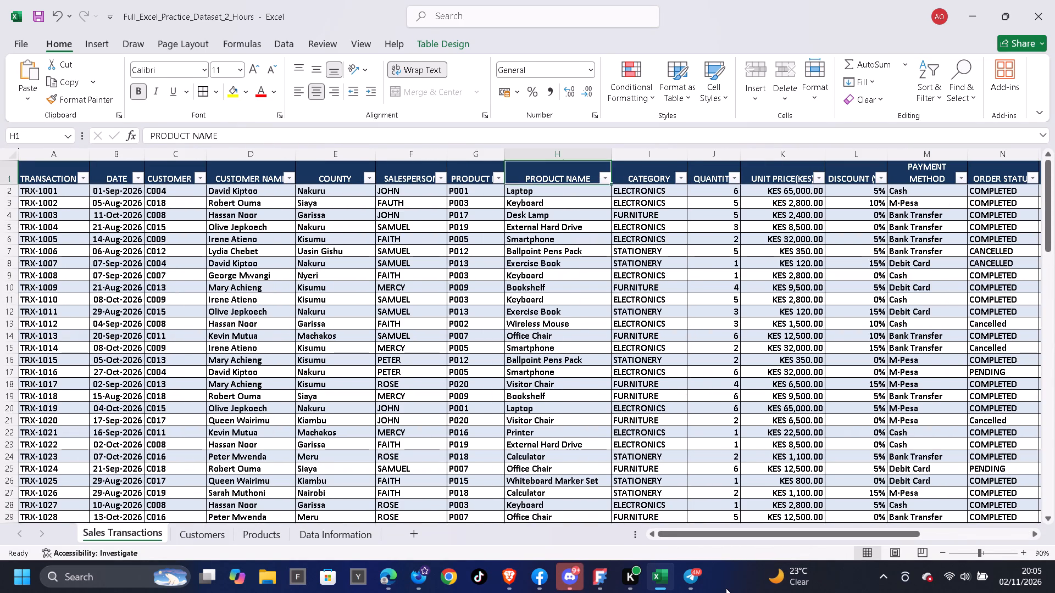
key("Down")
key("Down")
key("Down")
key("Down")
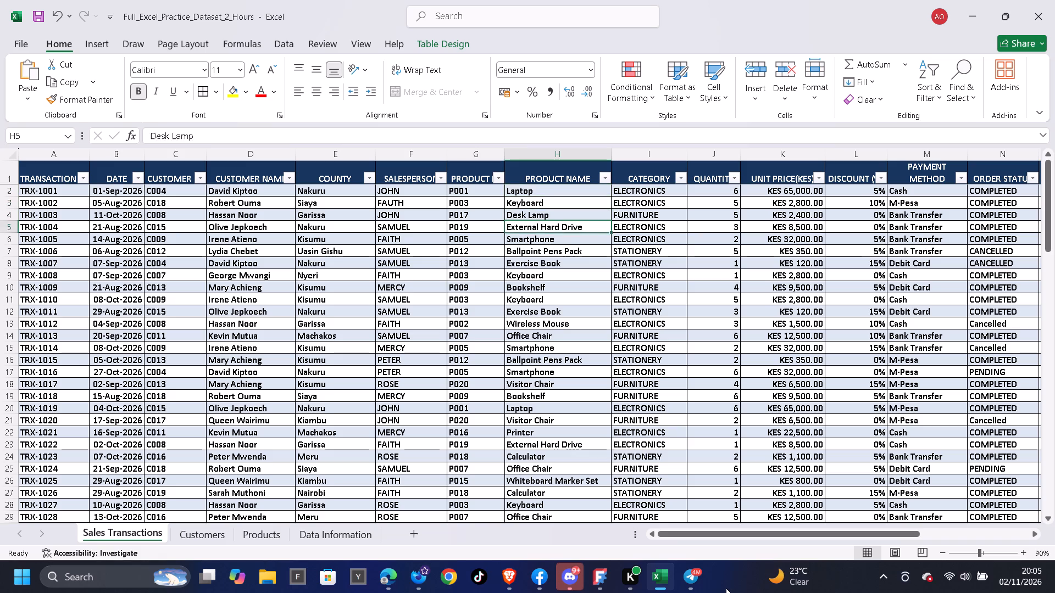
key("Down")
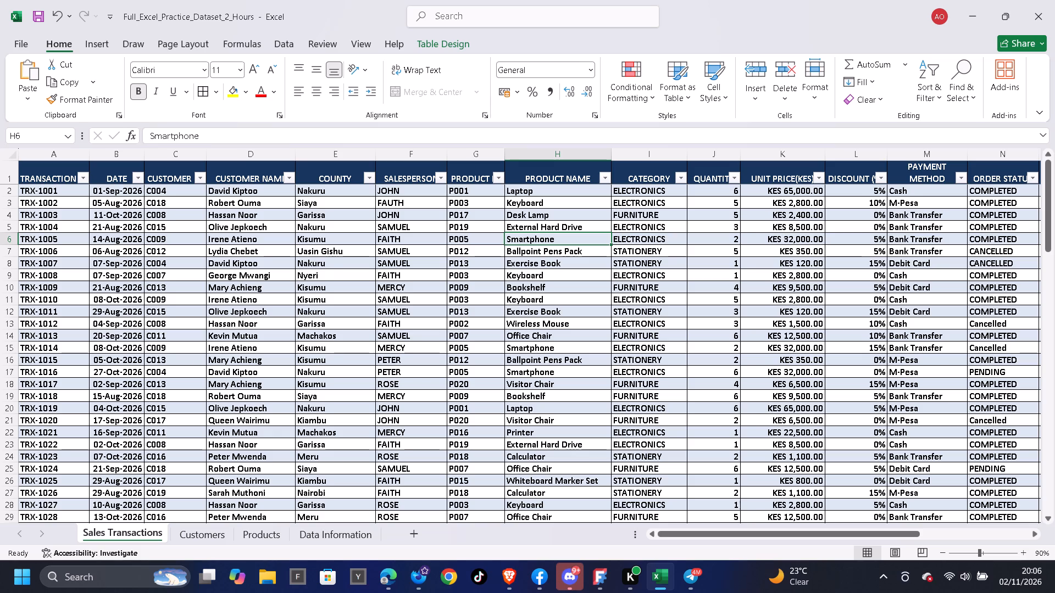
scroll(609, 416, "down", 2)
left_click(536, 324)
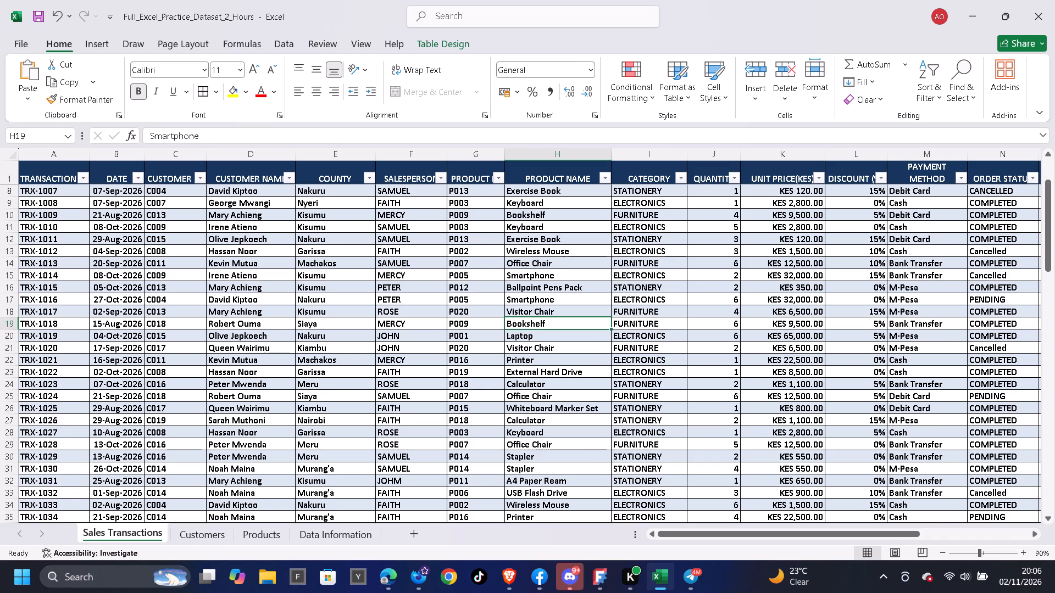
scroll(667, 282, "down", 2)
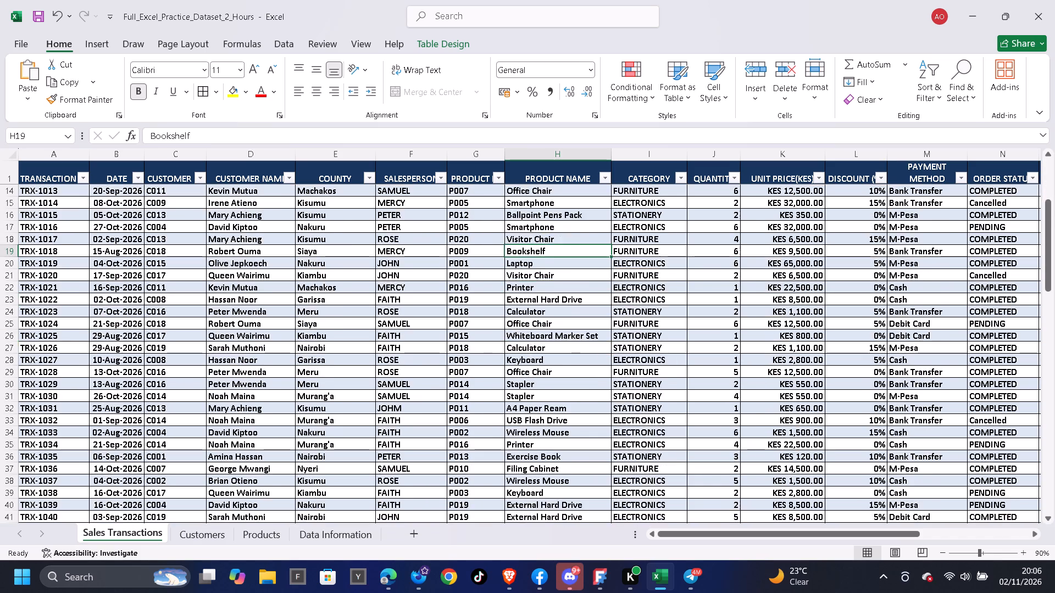
scroll(668, 296, "down", 8)
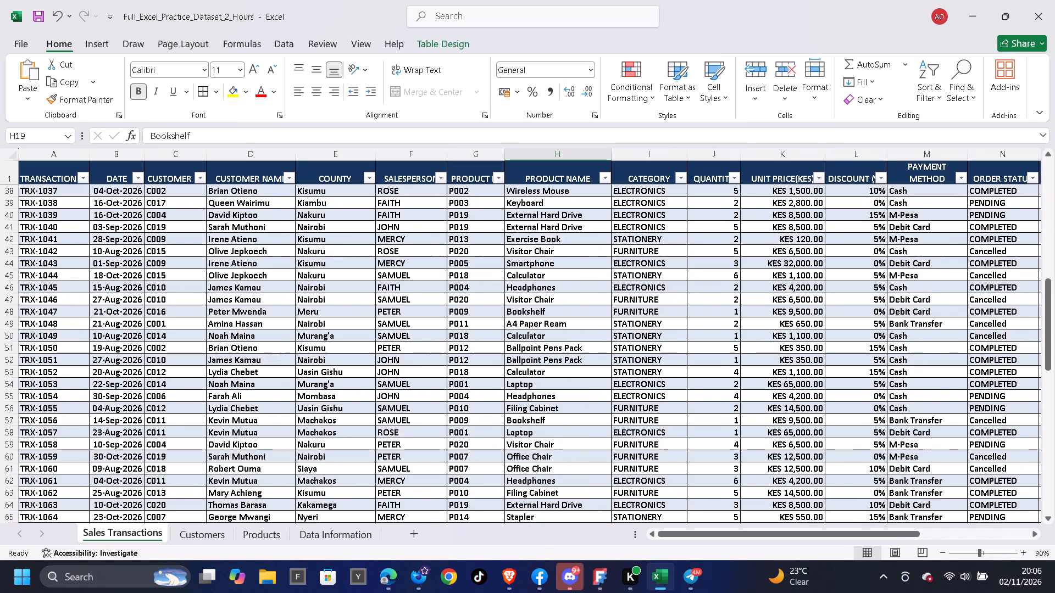
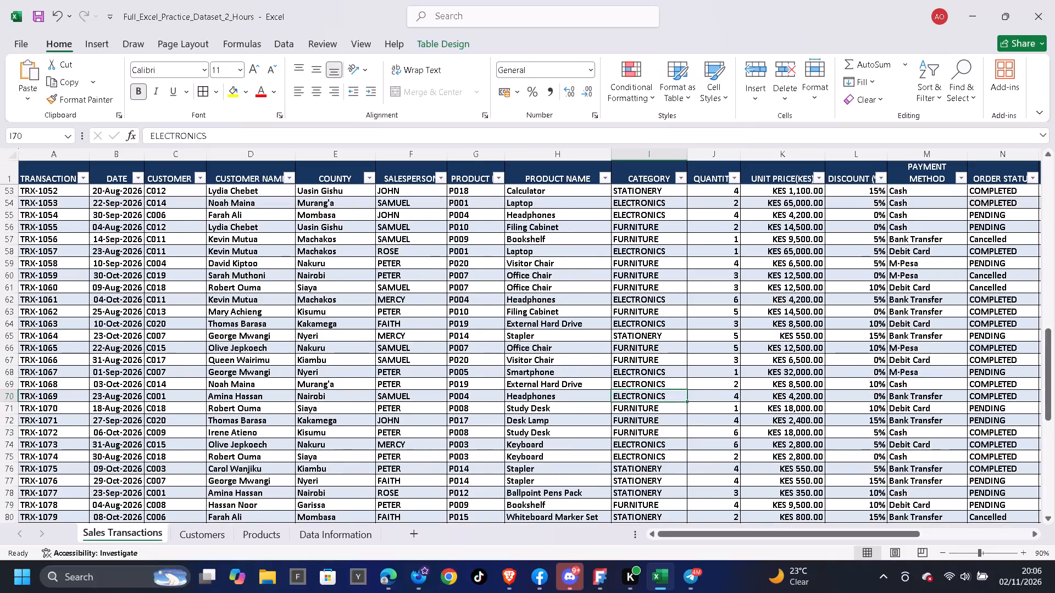
Review the remaining Sales Transactions rows down to the TOTAL and AVERAGE rows, checking the category, payment method and order status entries.
scroll(658, 465, "down", 1)
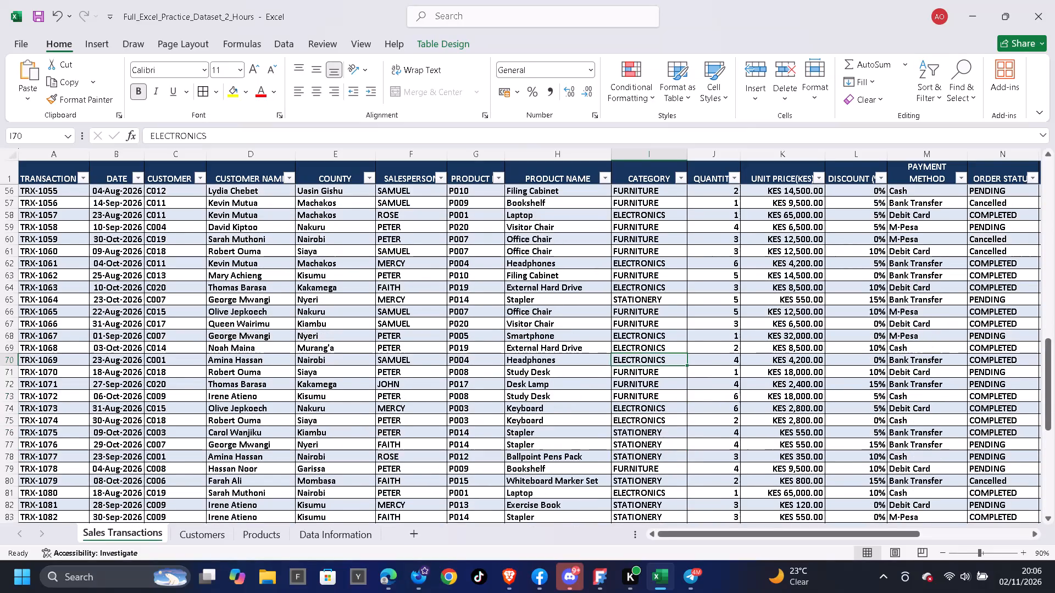
scroll(657, 443, "down", 3)
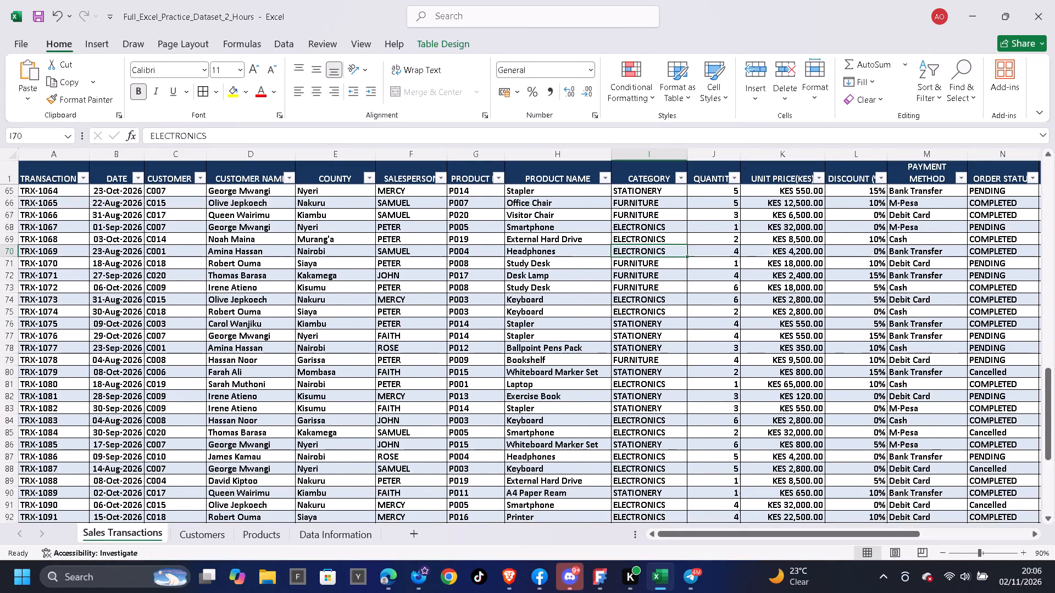
scroll(654, 407, "down", 2)
scroll(589, 413, "down", 4)
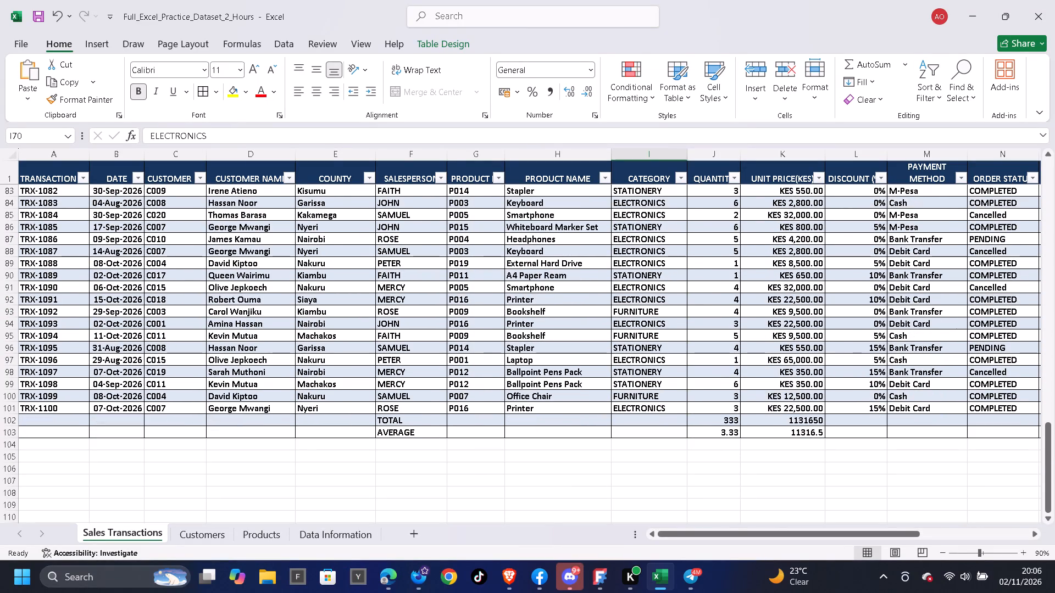
left_click(912, 435)
scroll(651, 484, "up", 2)
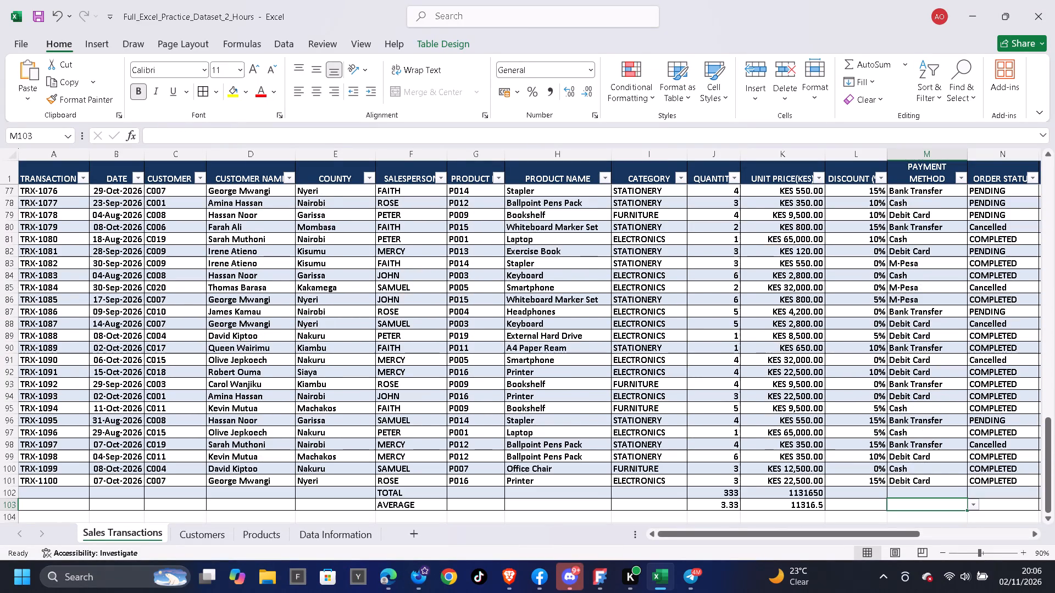
scroll(504, 495, "down", 1)
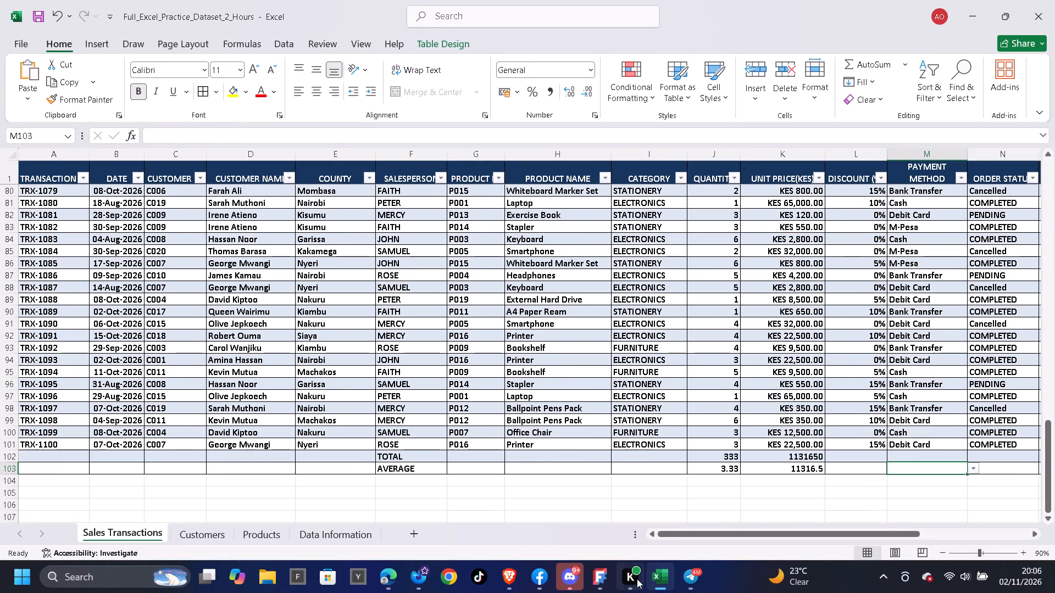